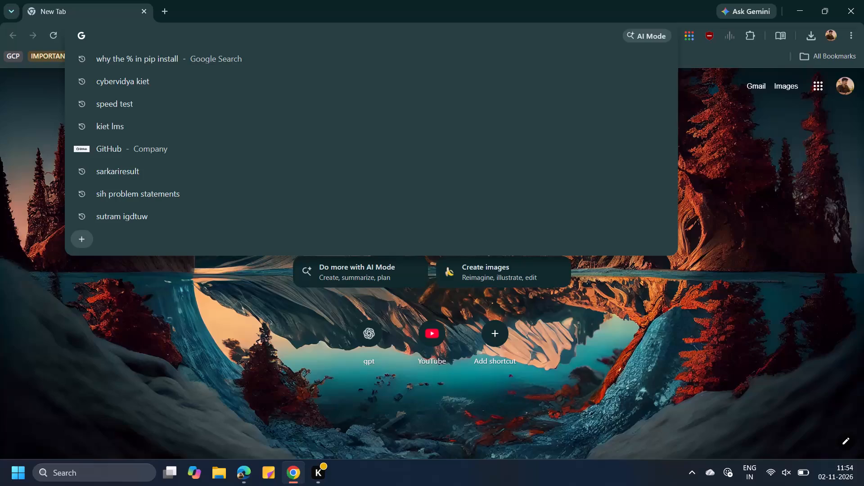
Search the web for Tableau sample data and open the Tableau Public Sample Data page.
text(tabl)
text(ea)
text(u)
key(space)
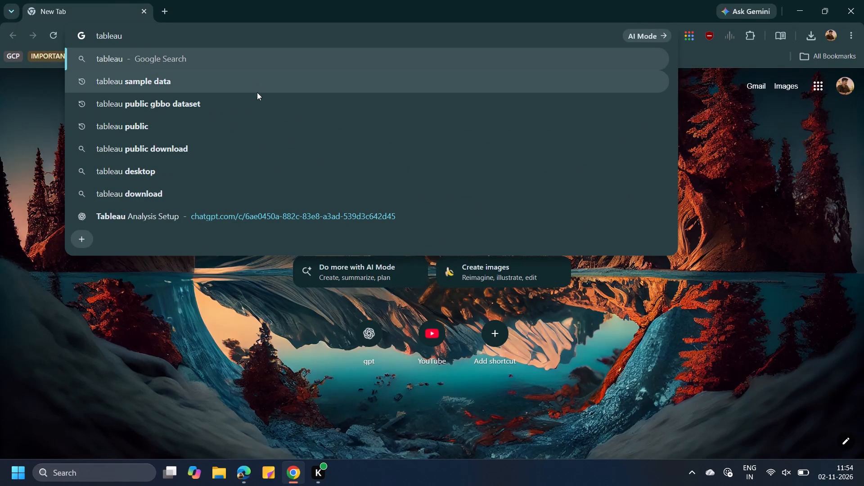
click(252, 86)
click(152, 193)
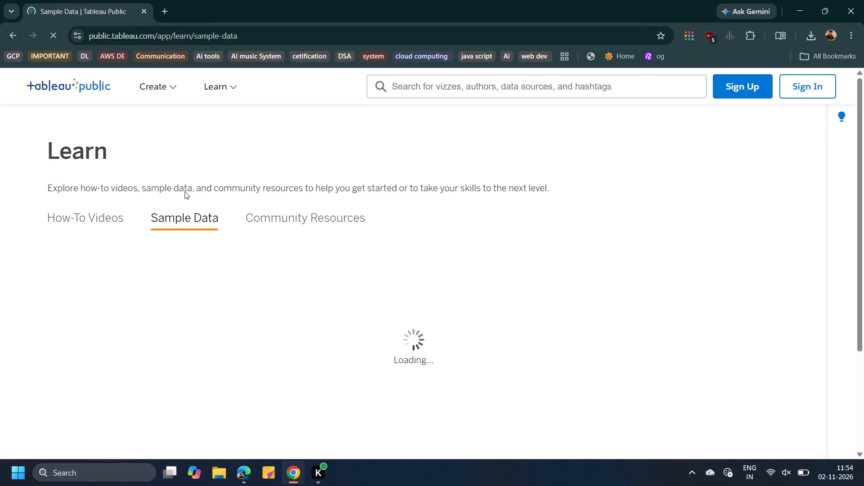
Download the Netflix Movies and TV Shows dataset (xlsx) from the Entertainment section.
scroll(227, 207, down, 4)
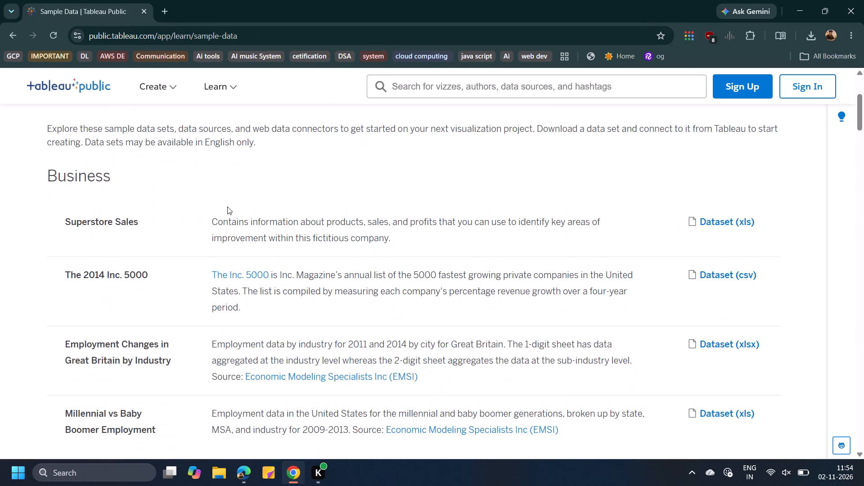
scroll(227, 207, up, 3)
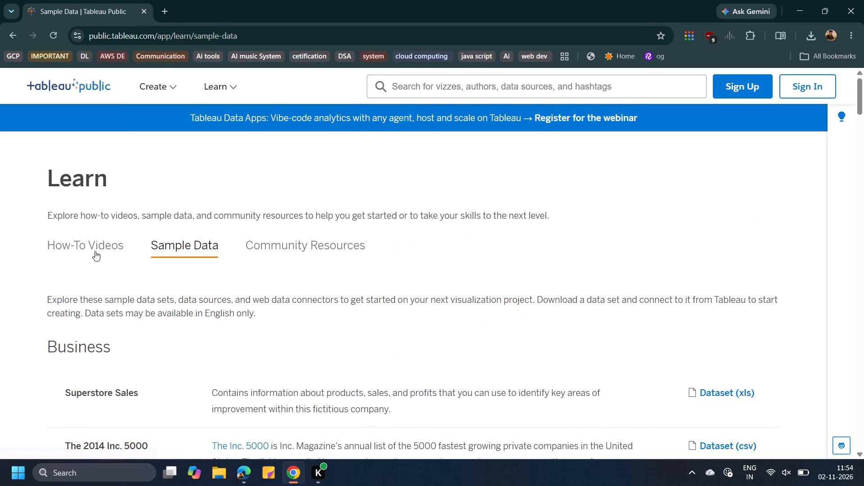
scroll(162, 270, down, 4)
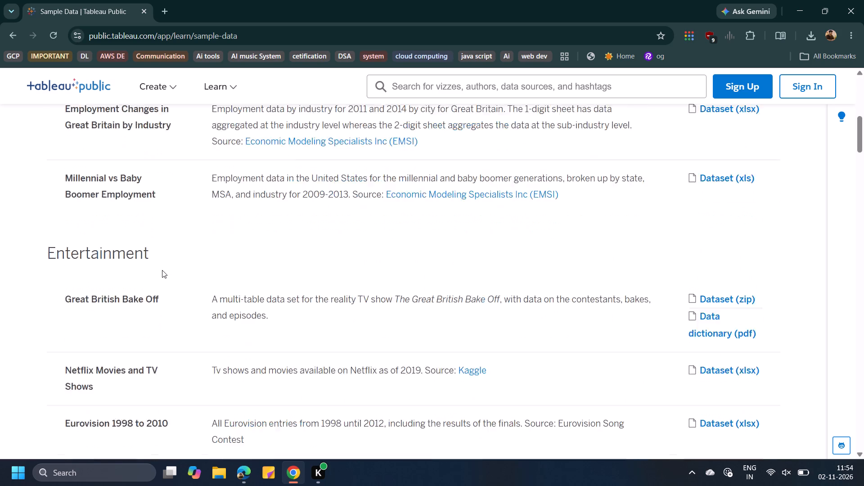
scroll(162, 270, down, 1)
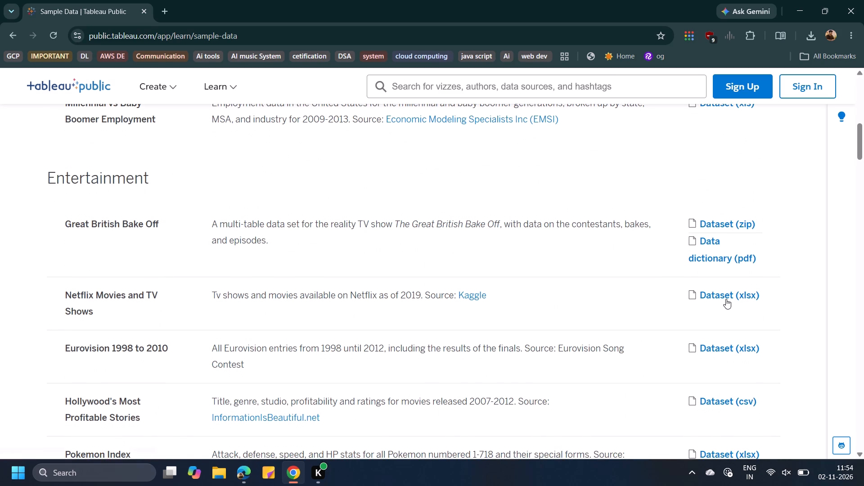
click(726, 299)
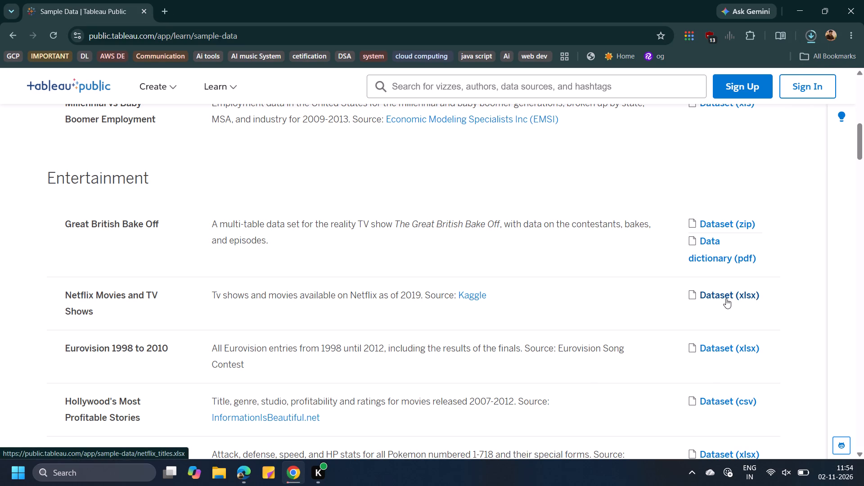
Open the downloaded netflix_titles.xlsx in Excel, look through its rows, and close the workbook.
click(808, 42)
double_click(721, 86)
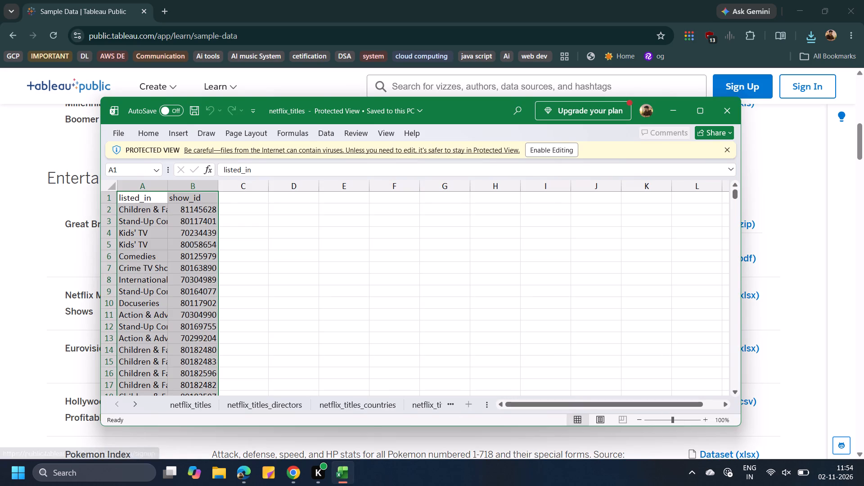
scroll(272, 261, down, 20)
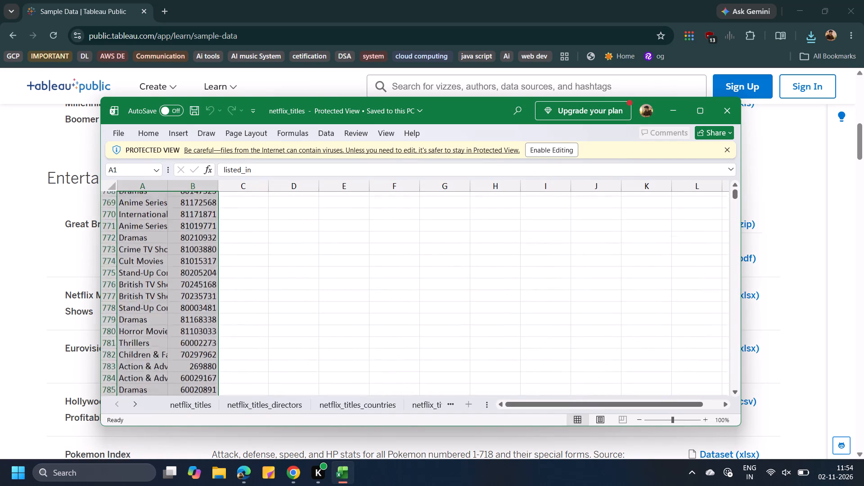
click(732, 114)
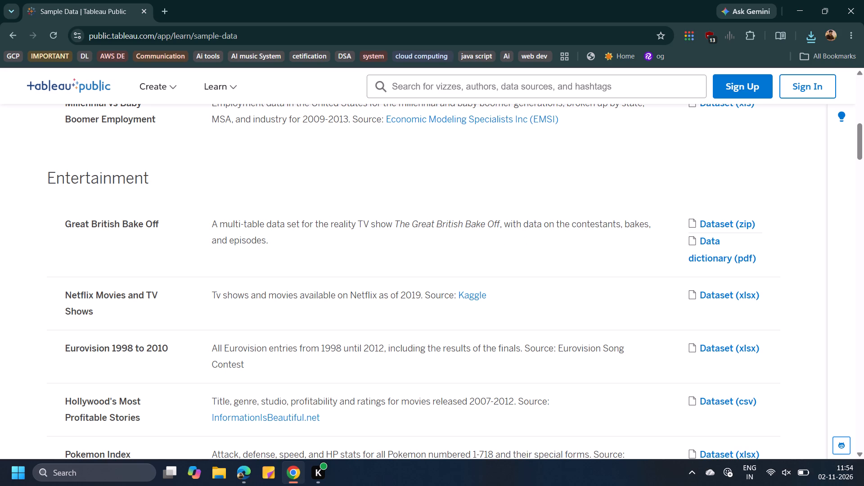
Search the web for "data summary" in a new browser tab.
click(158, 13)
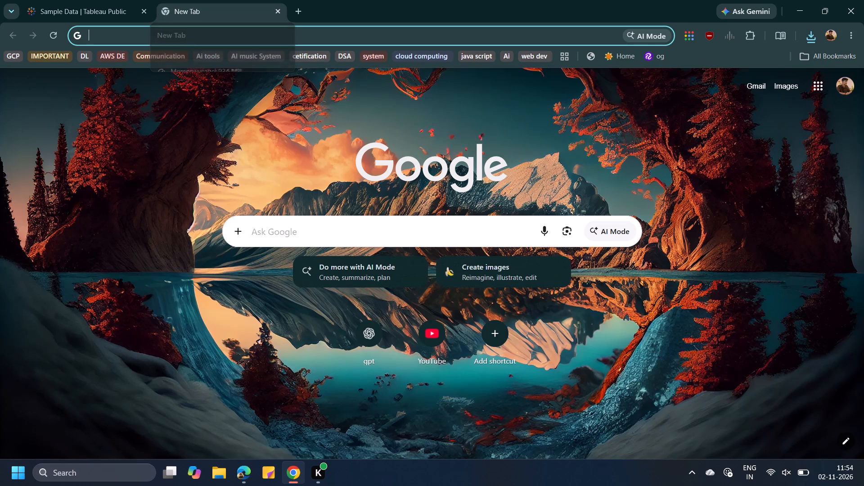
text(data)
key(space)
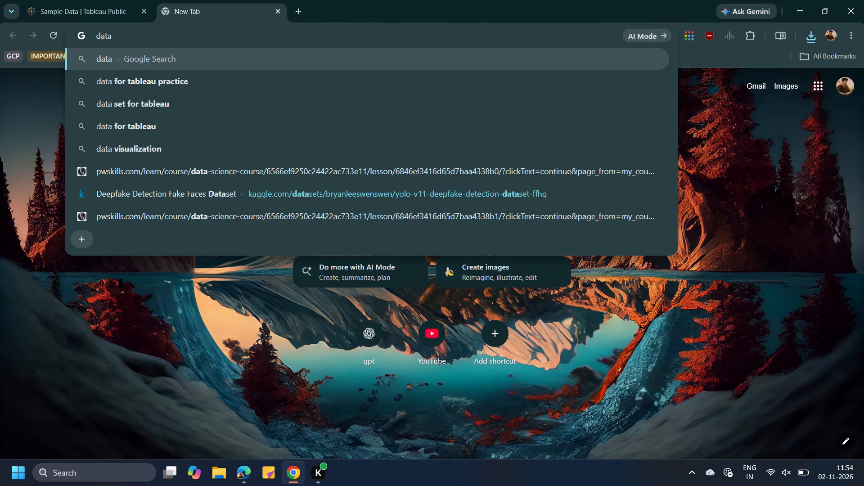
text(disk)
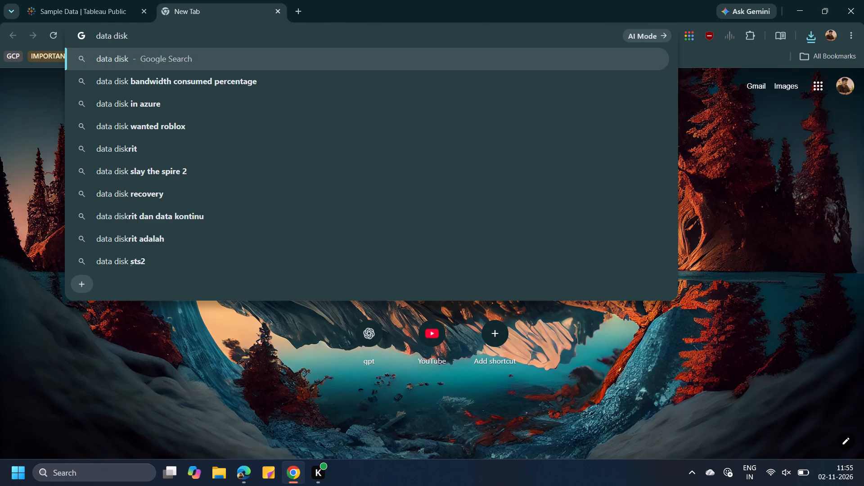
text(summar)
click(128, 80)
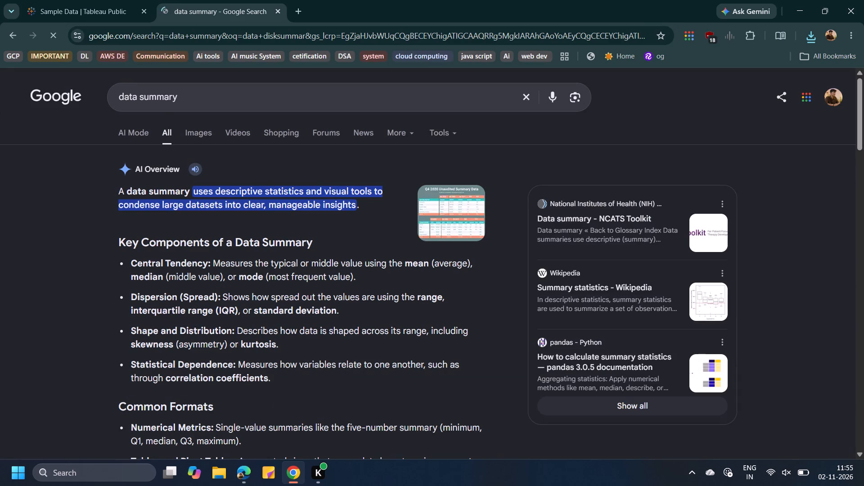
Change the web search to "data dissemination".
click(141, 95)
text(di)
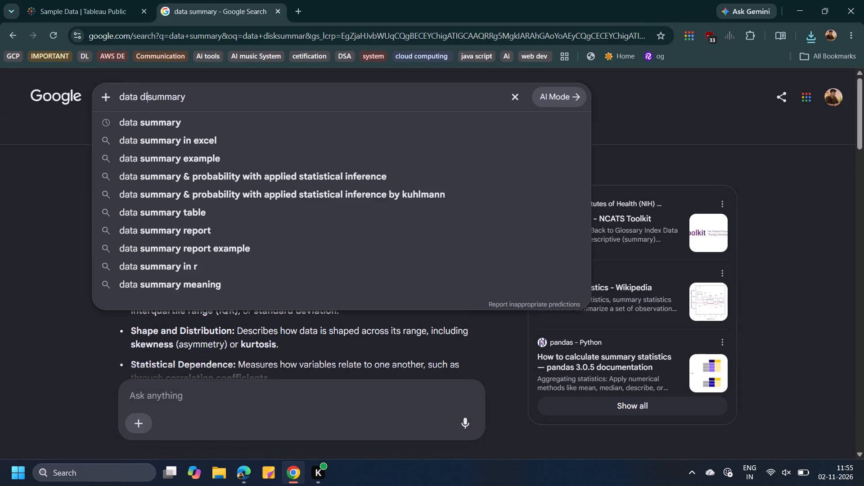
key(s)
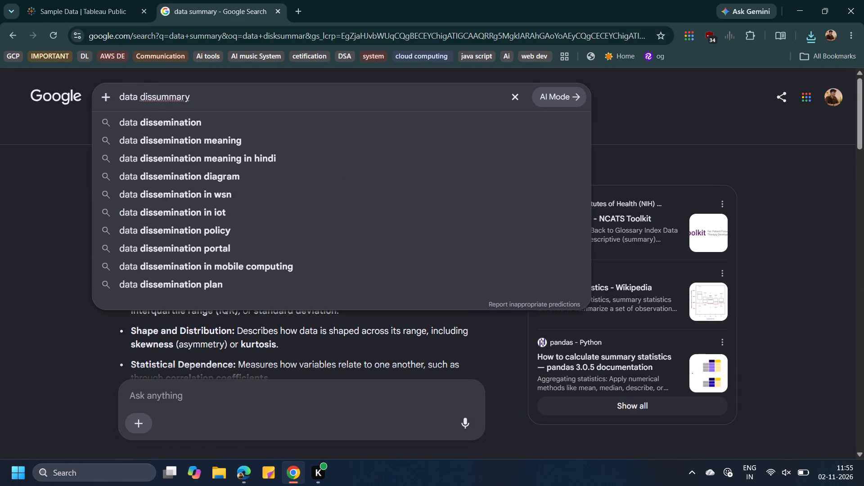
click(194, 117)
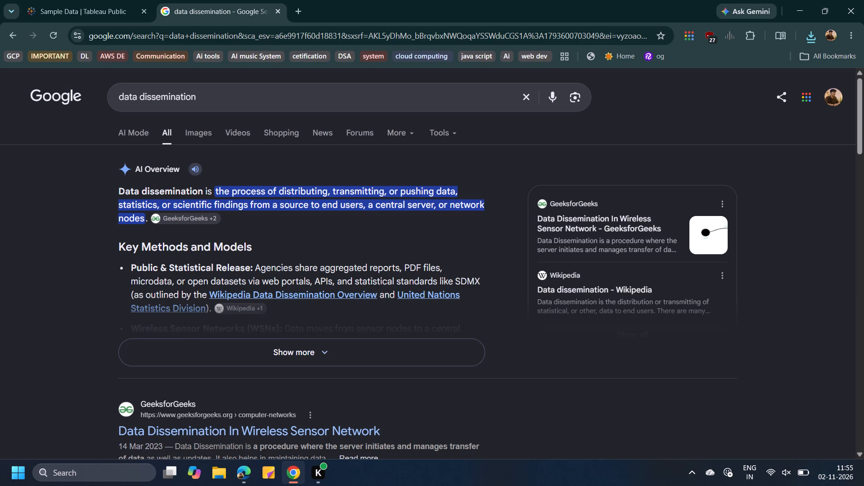
Search the web for "data dictionary" and read the overview of its definition and key components.
drag(205, 93, 141, 92)
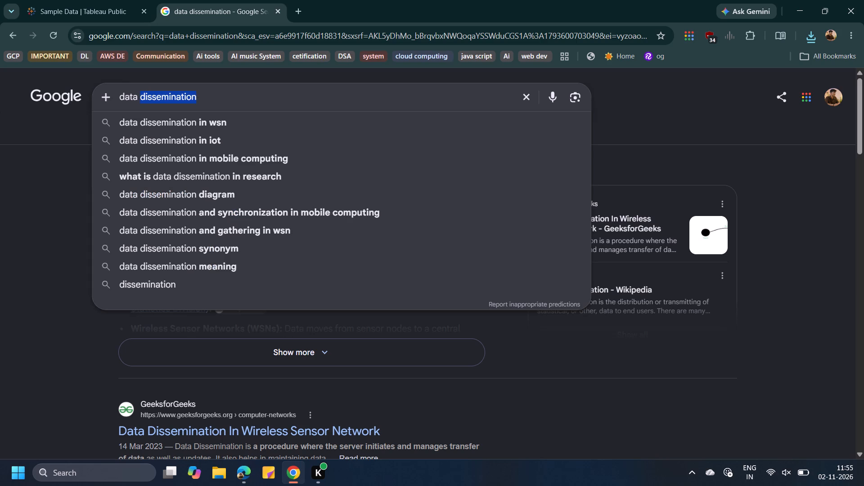
key(BackSpace)
text(dic)
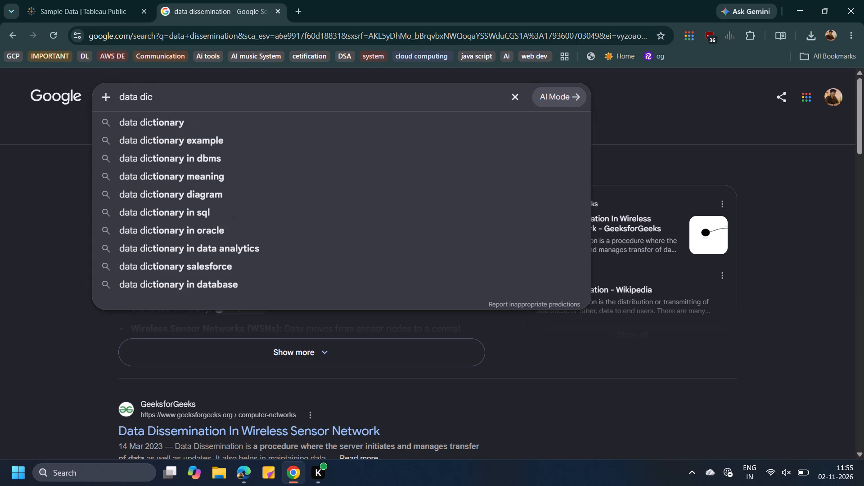
click(155, 120)
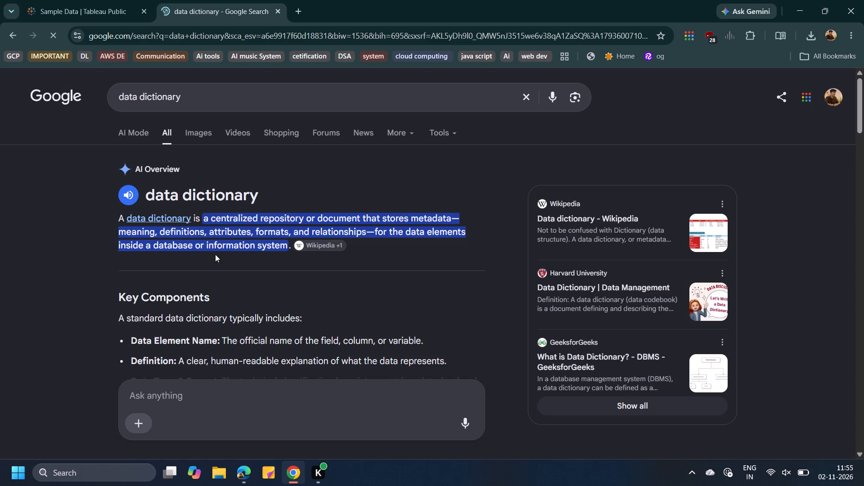
scroll(224, 254, down, 1)
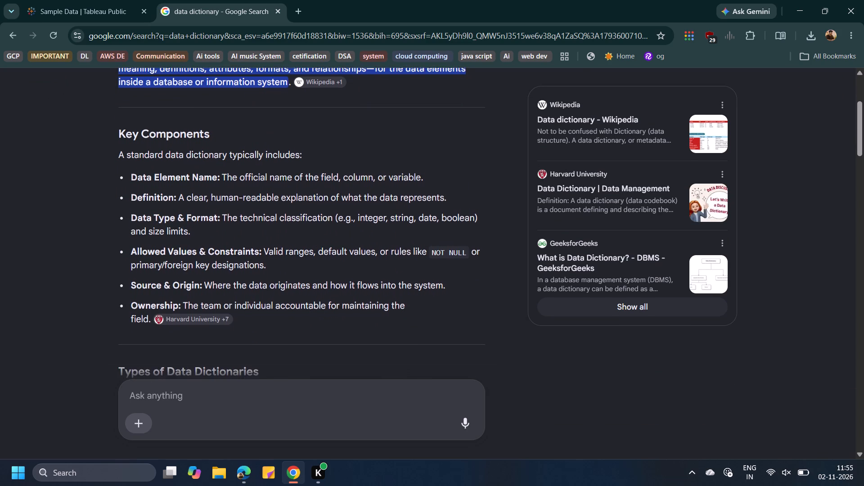
scroll(224, 254, down, 1)
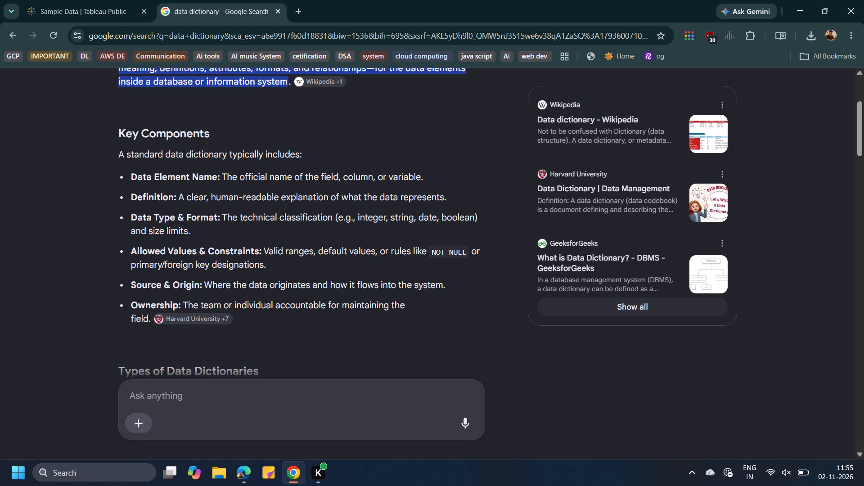
scroll(178, 218, down, 2)
scroll(178, 218, up, 1)
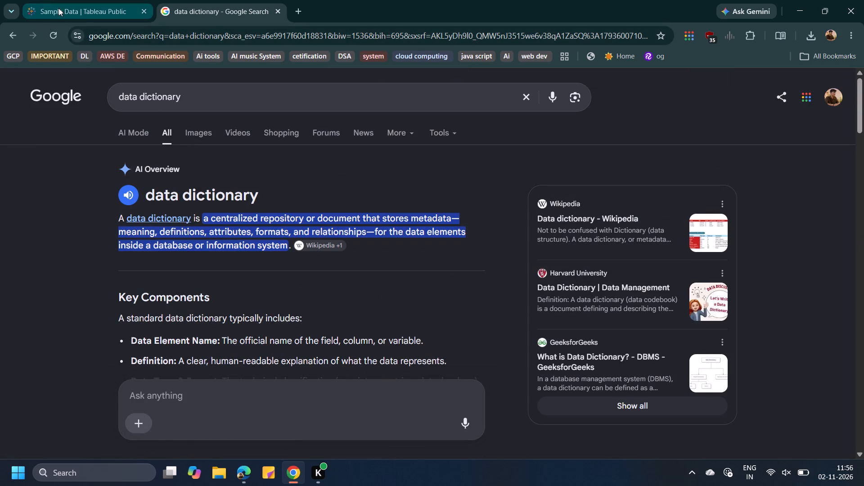
click(81, 16)
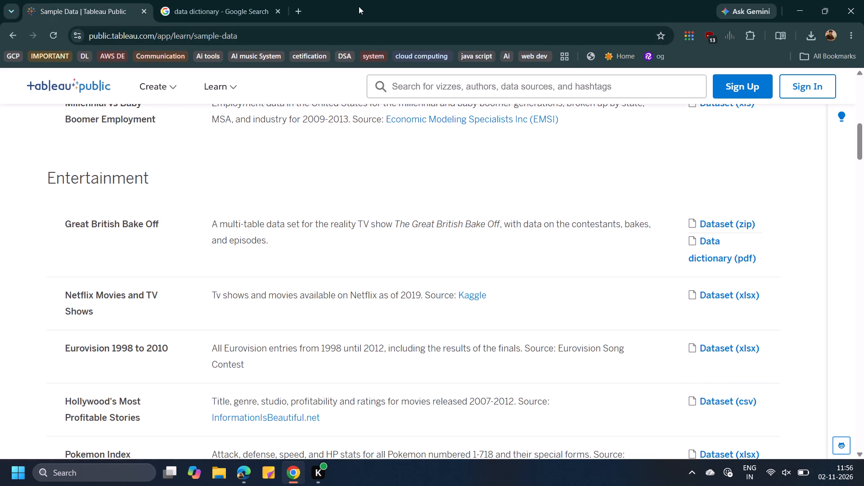
click(294, 7)
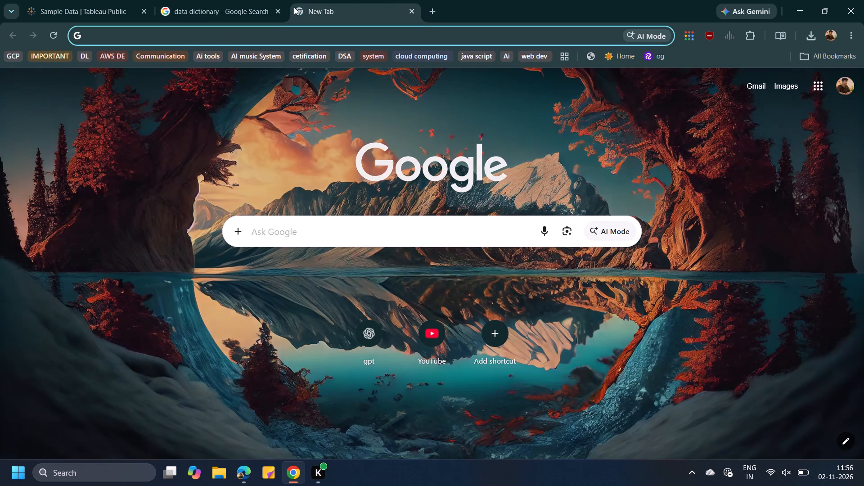
key(c)
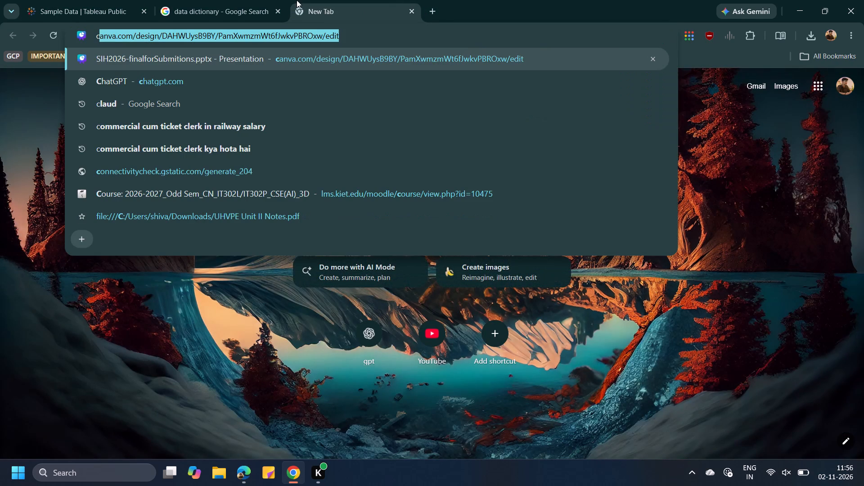
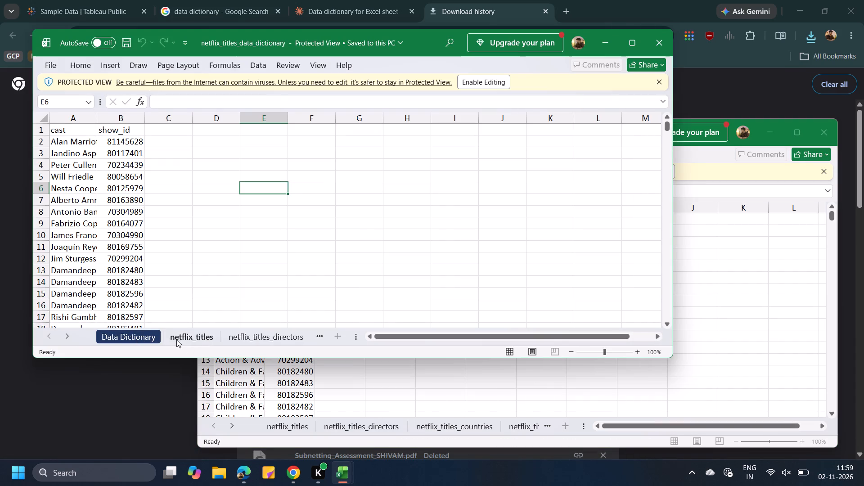
Look through the netflix_titles, directors, countries and category sheets of the data dictionary workbook.
scroll(181, 268, down, 5)
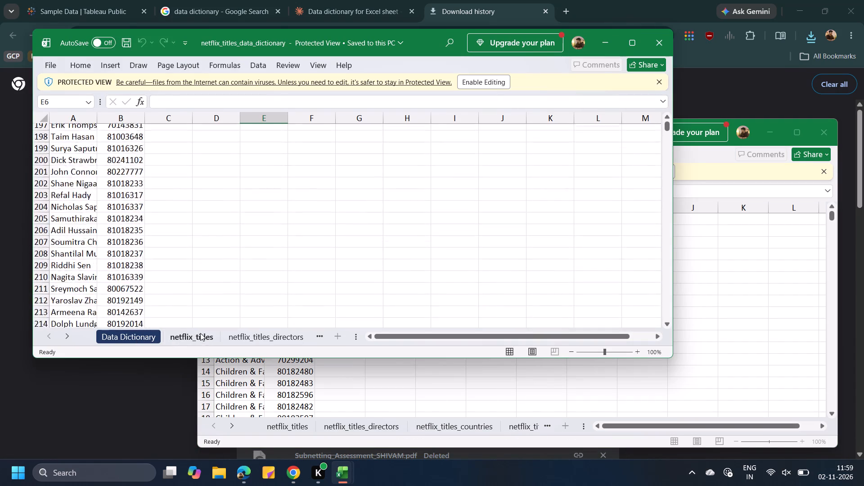
click(201, 332)
click(249, 342)
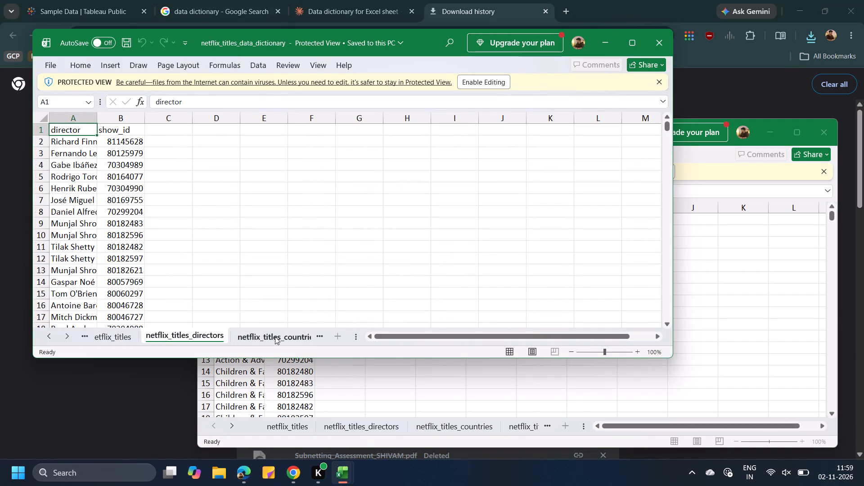
click(275, 337)
click(284, 336)
click(284, 336)
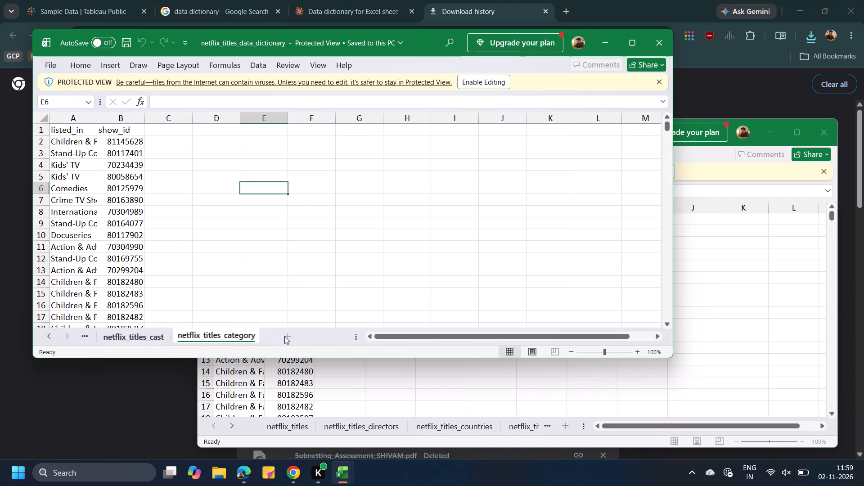
scroll(202, 337, right, 9)
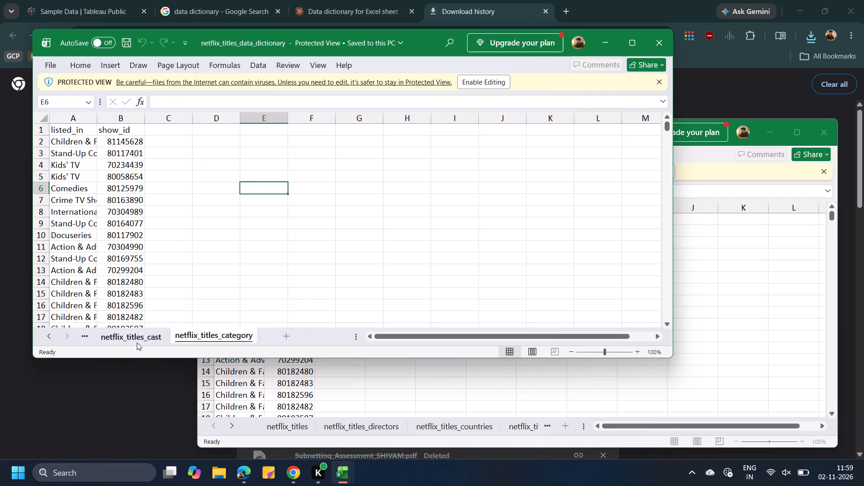
scroll(137, 342, right, 13)
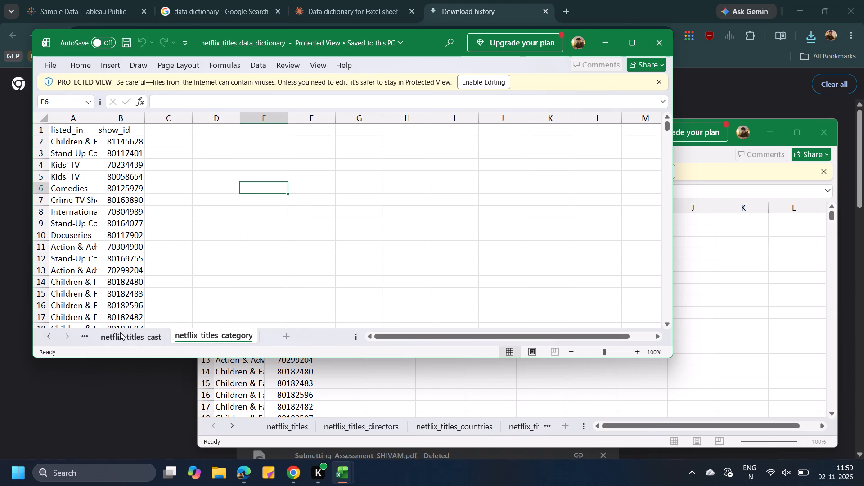
Go back to the Data Dictionary sheet and examine its sheet overview and column dictionary.
click(121, 332)
click(87, 337)
triple_click(87, 337)
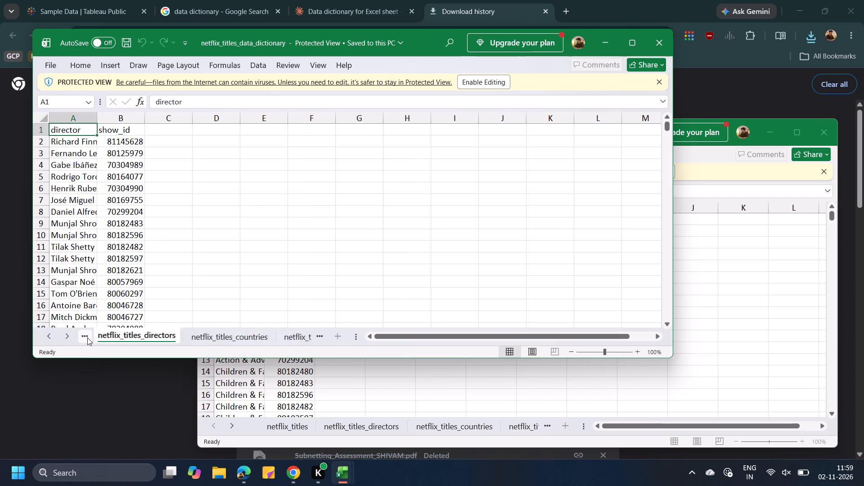
click(87, 337)
triple_click(87, 337)
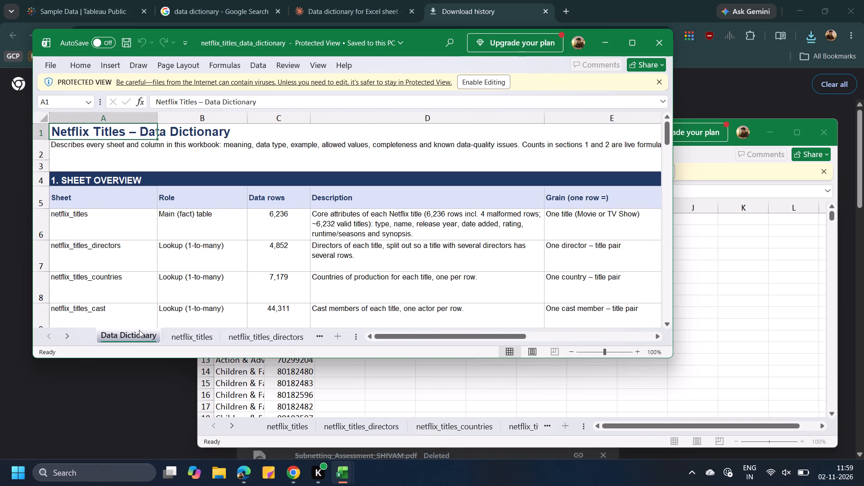
scroll(229, 250, down, 3)
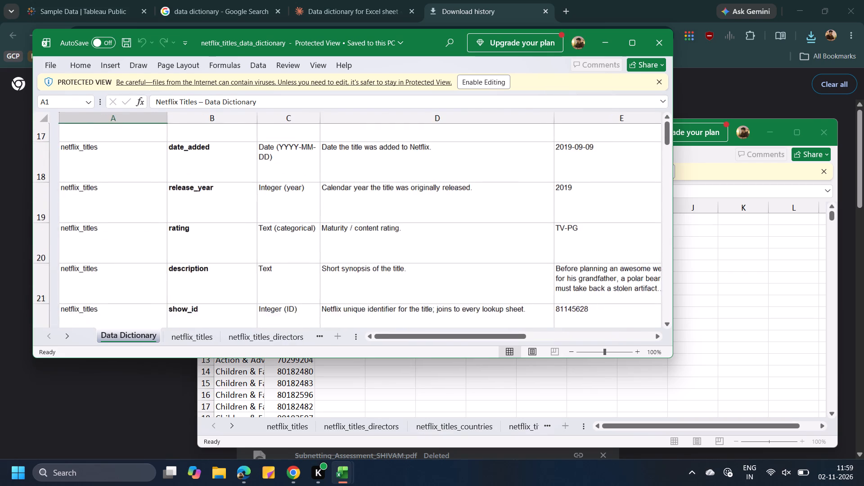
scroll(229, 250, down, 1)
Check the sheets of the original netflix_titles workbook for comparison and close that workbook.
click(300, 426)
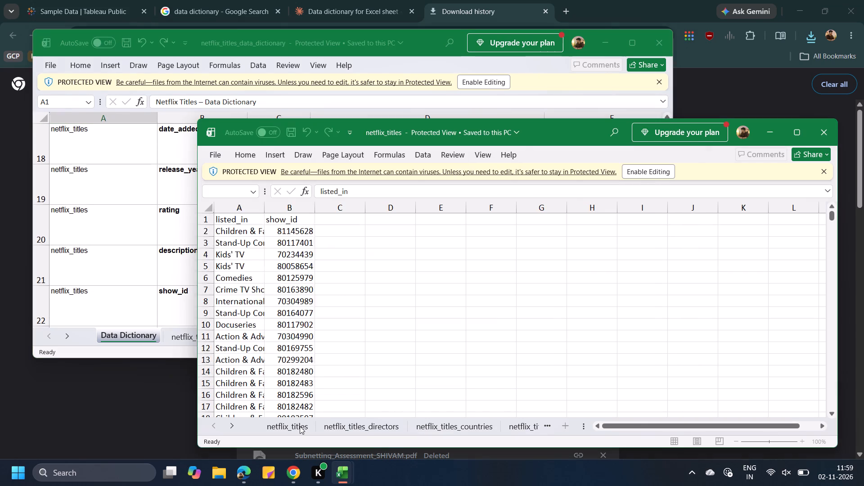
click(342, 427)
click(438, 428)
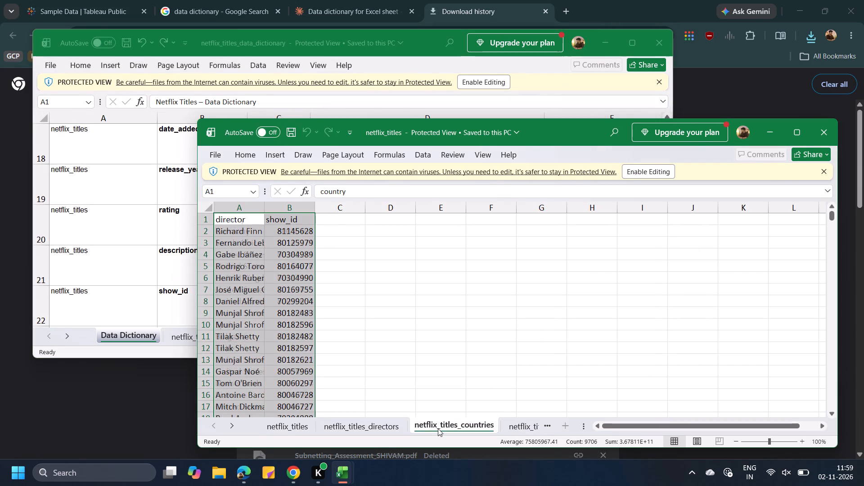
click(519, 425)
click(519, 425)
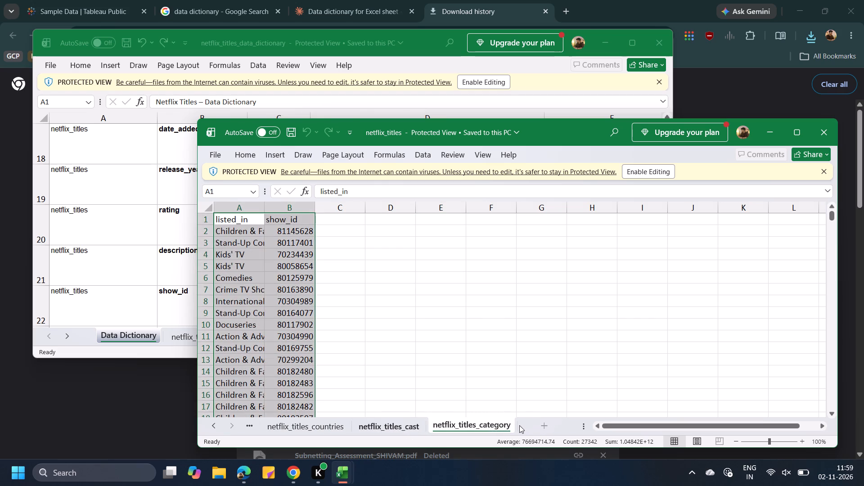
click(829, 124)
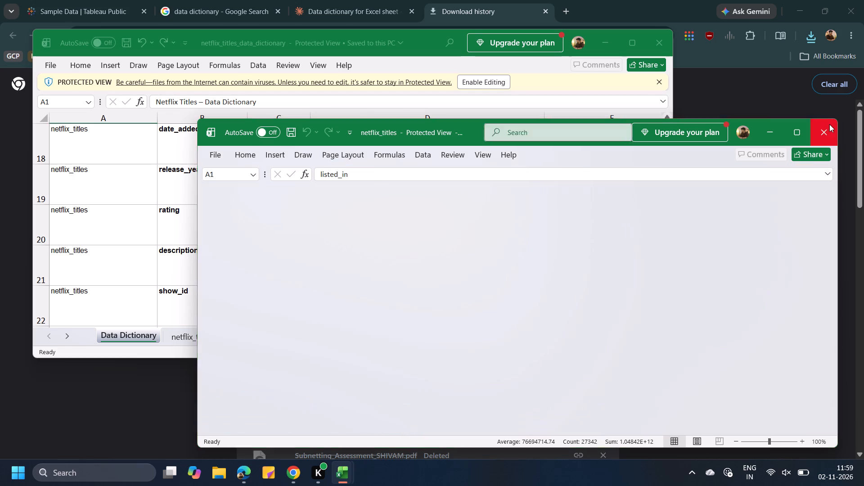
Maximize the data dictionary workbook and review the column entries on the Data Dictionary sheet.
click(635, 43)
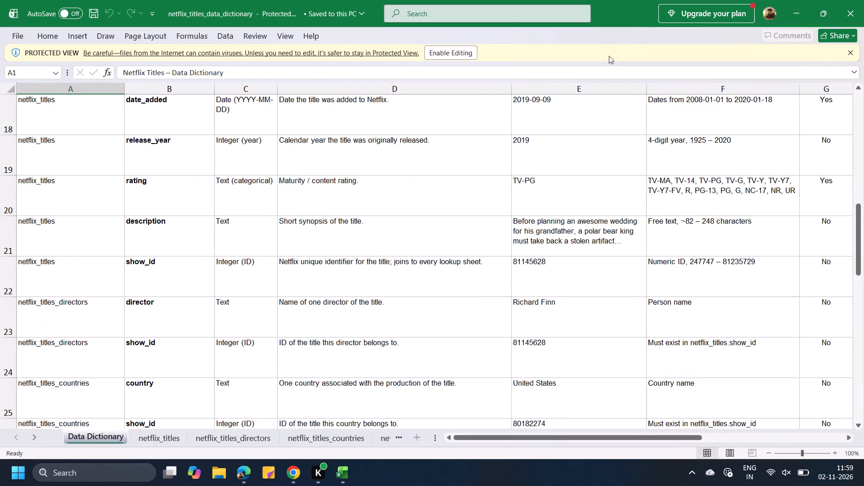
click(112, 440)
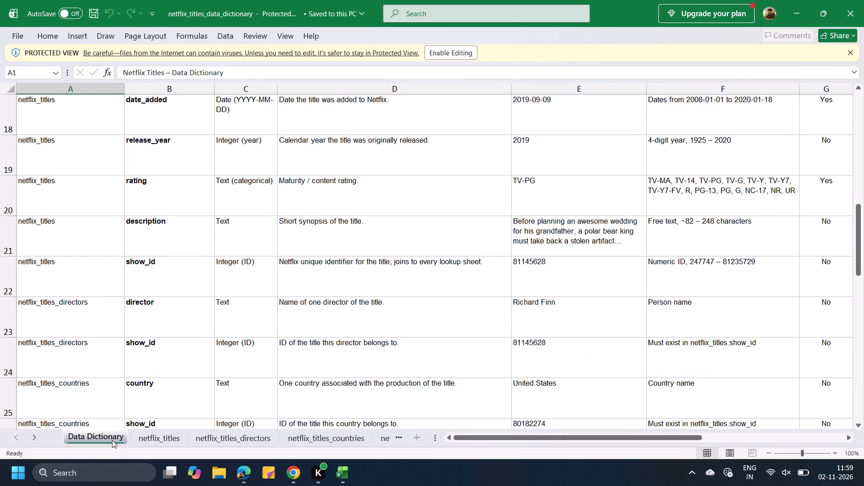
scroll(186, 286, right, 7)
scroll(186, 286, up, 8)
scroll(186, 286, down, 3)
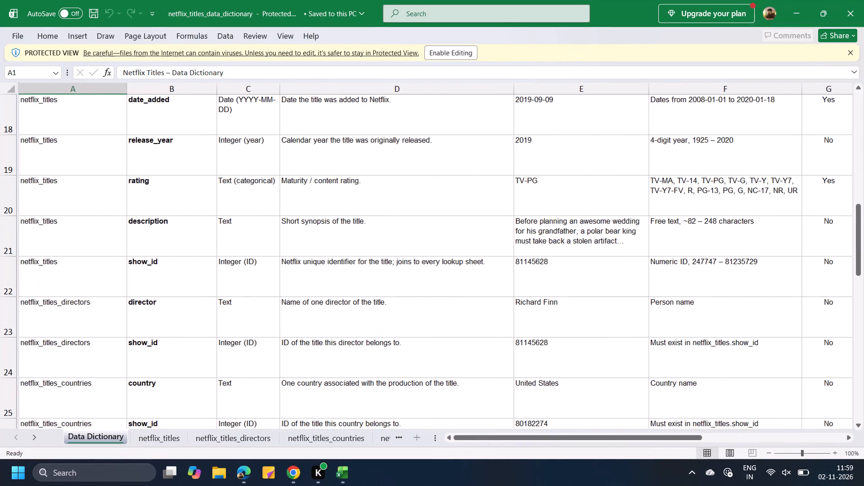
Examine the data in the netflix_titles, netflix_titles_directors and netflix_titles_countries sheets, and return to netflix_titles.
double_click(155, 447)
click(148, 432)
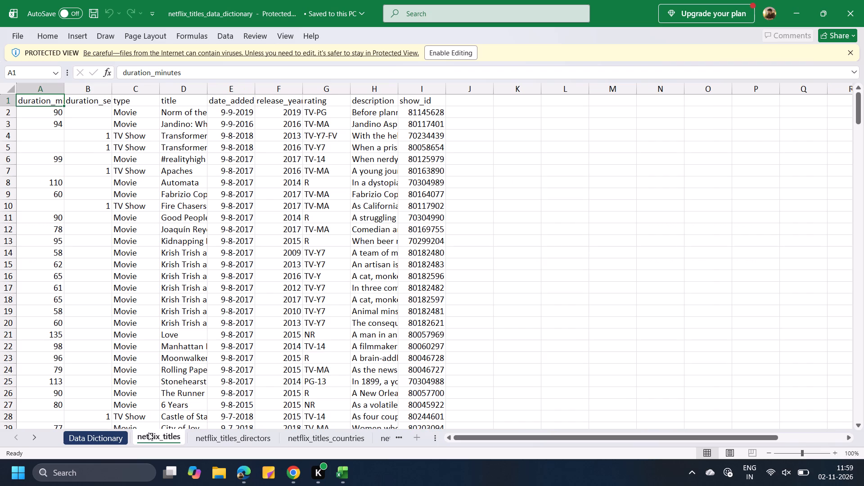
scroll(249, 305, down, 2)
scroll(249, 305, up, 8)
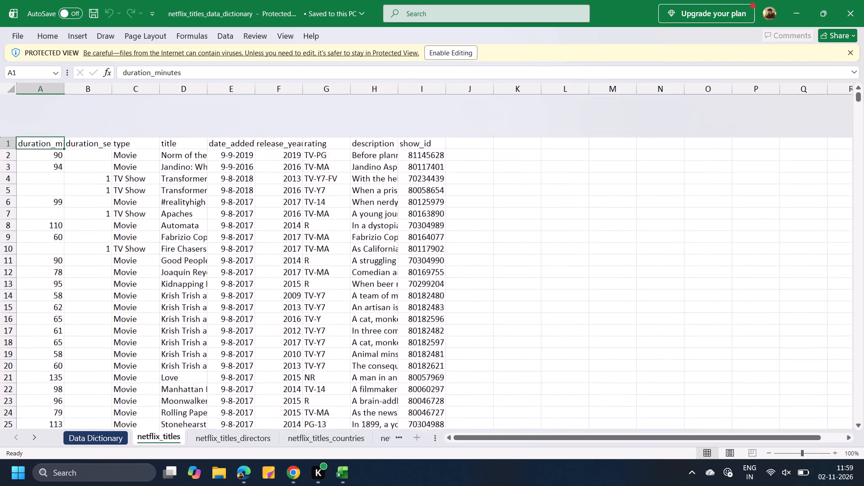
scroll(249, 305, up, 1)
scroll(249, 305, down, 9)
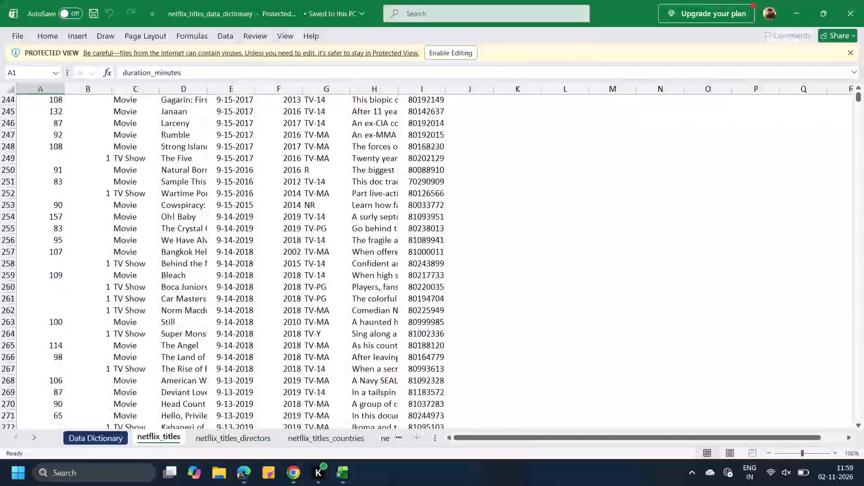
click(249, 433)
click(317, 450)
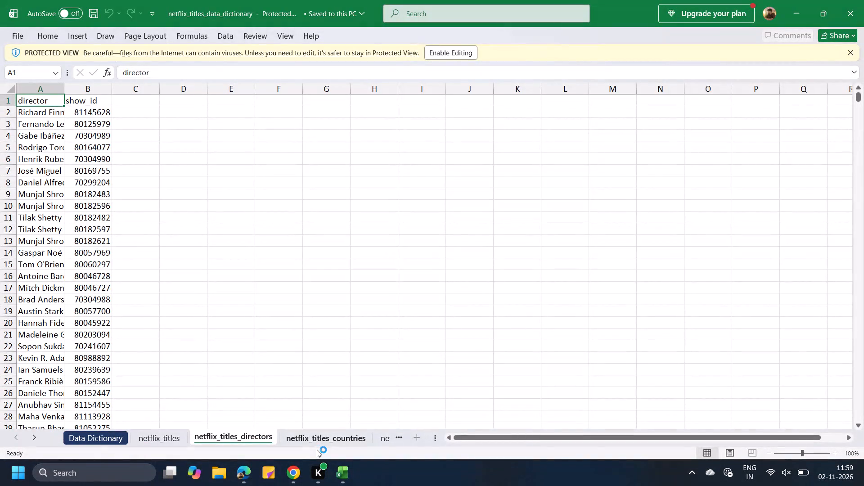
click(317, 442)
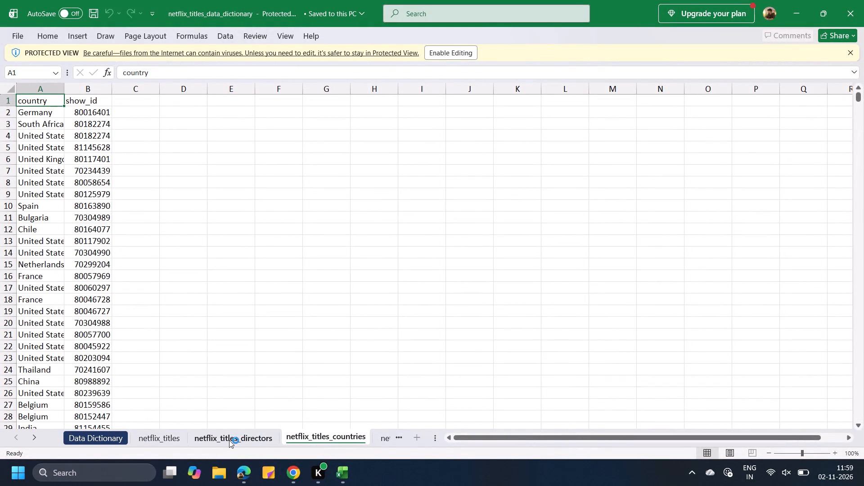
click(229, 440)
click(175, 438)
scroll(222, 260, up, 3)
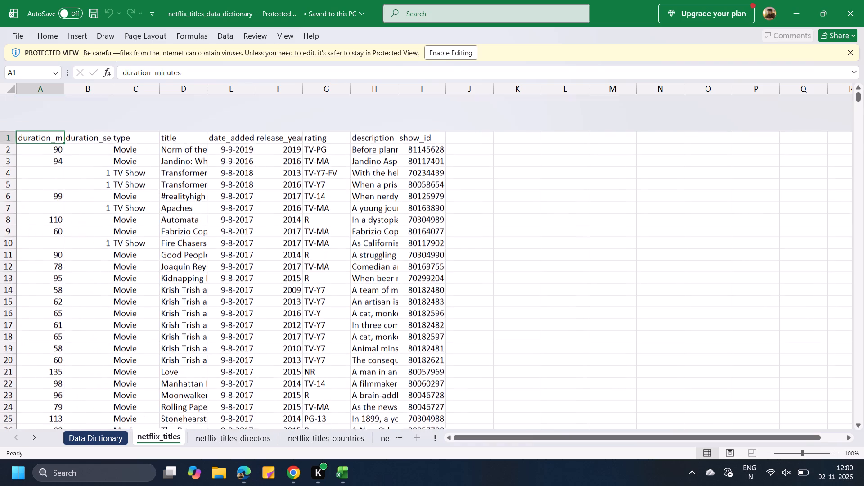
Look through the title records further down the netflix_titles sheet.
scroll(222, 260, up, 7)
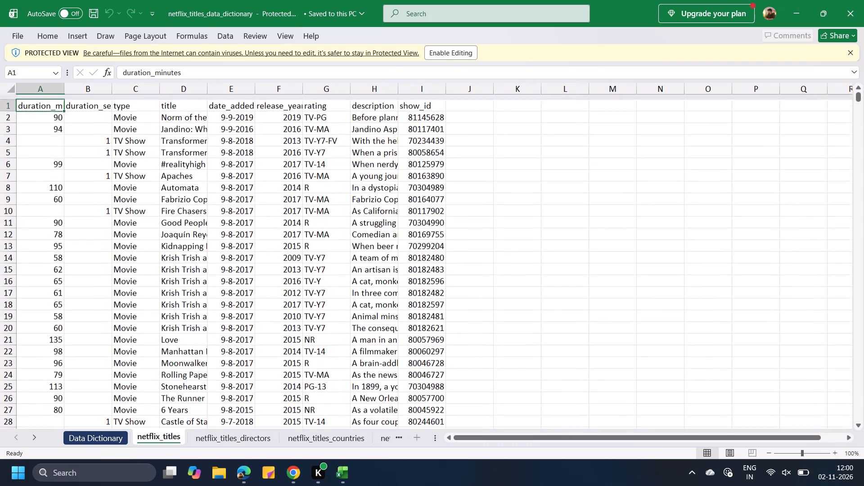
scroll(222, 260, up, 3)
scroll(222, 260, down, 15)
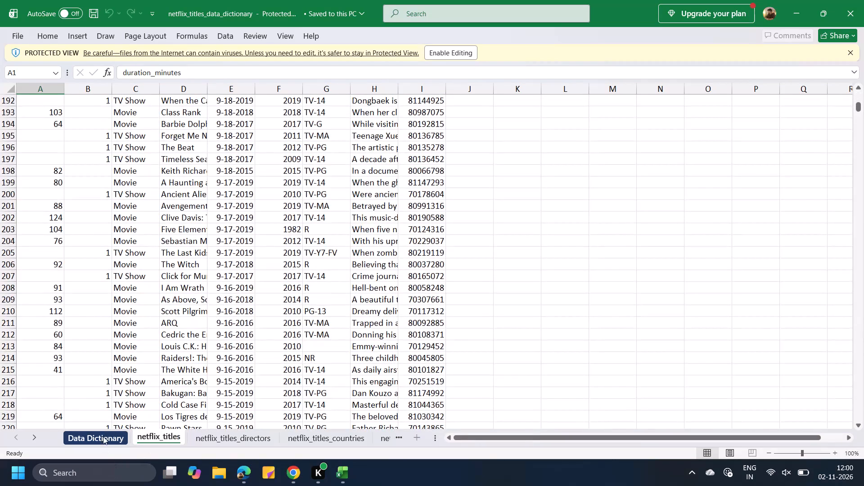
Return to the Data Dictionary sheet and review its sheet overview and column dictionary, including the allowed values, counts and notes columns.
click(103, 436)
scroll(153, 272, up, 10)
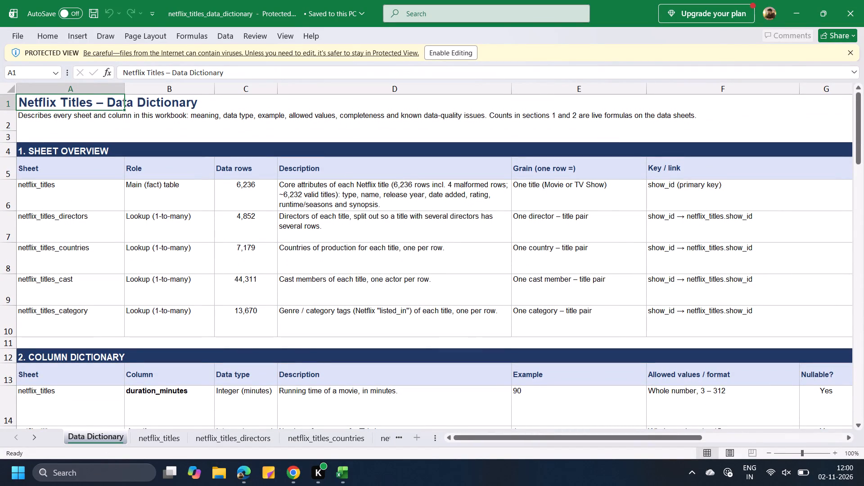
click(92, 101)
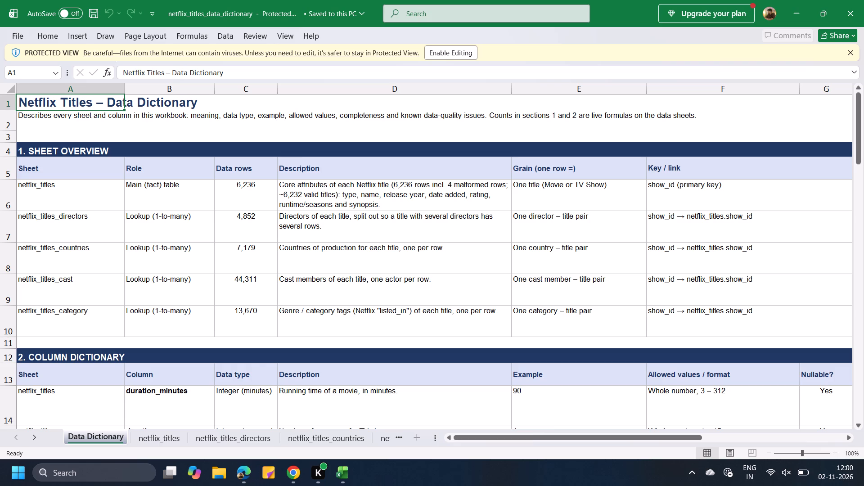
click(153, 153)
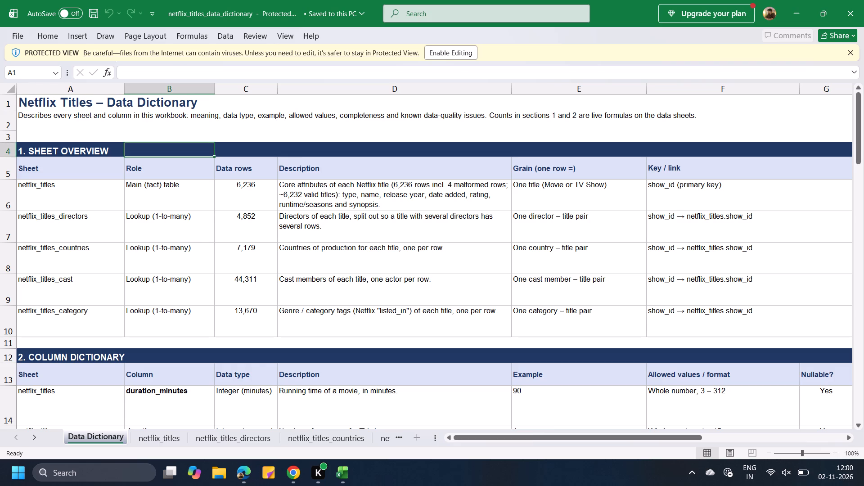
scroll(175, 285, down, 3)
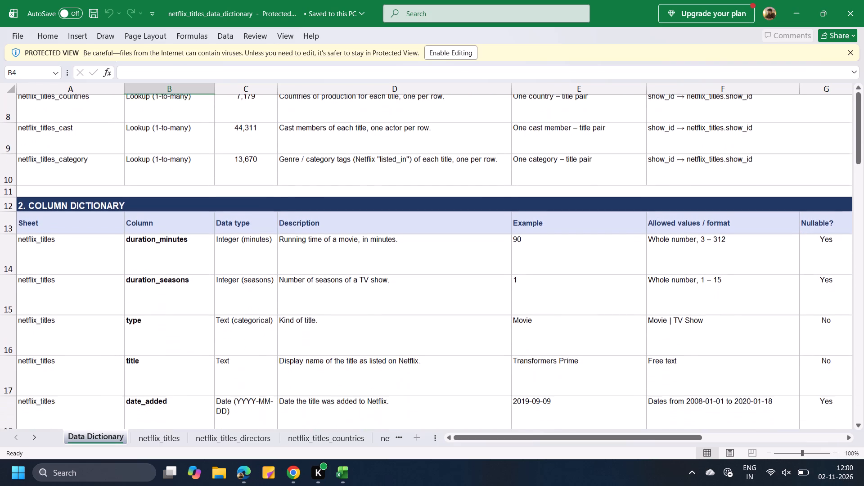
scroll(175, 285, down, 1)
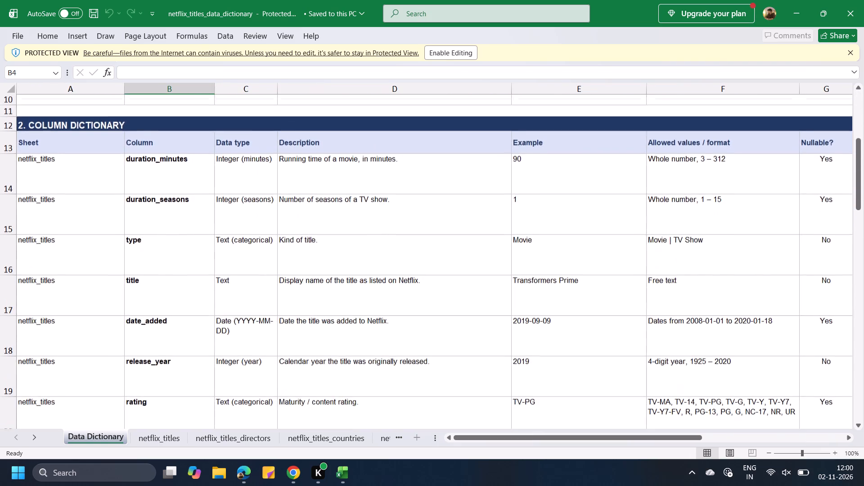
scroll(175, 285, down, 1)
scroll(175, 285, left, 2)
scroll(175, 285, up, 3)
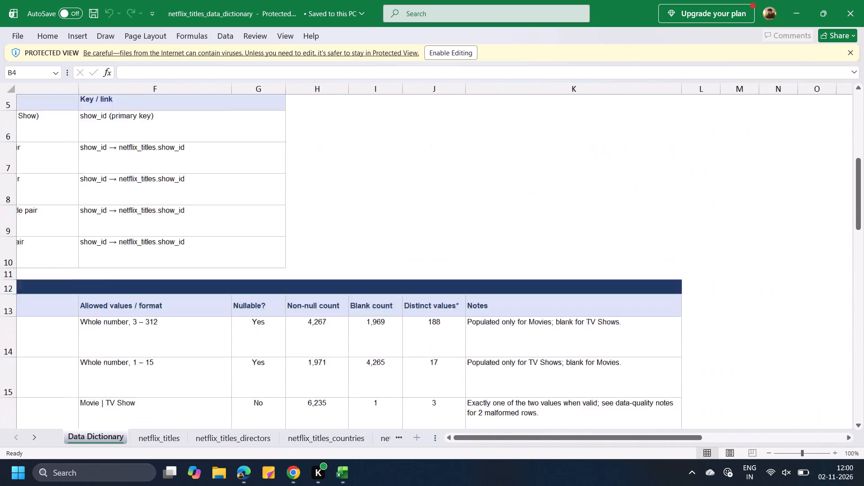
scroll(175, 285, up, 1)
scroll(175, 285, right, 12)
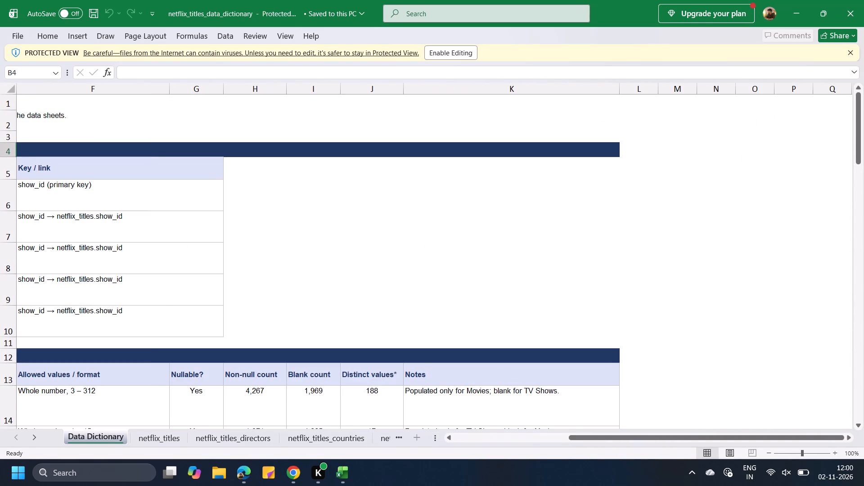
scroll(175, 285, right, 5)
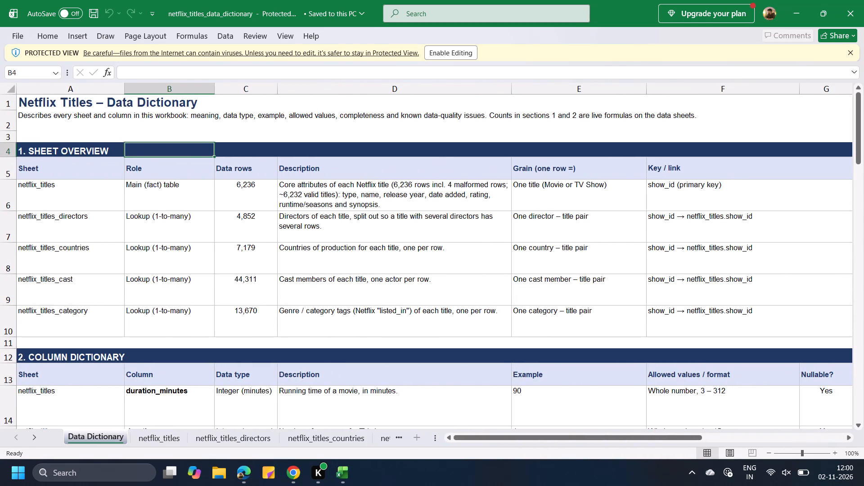
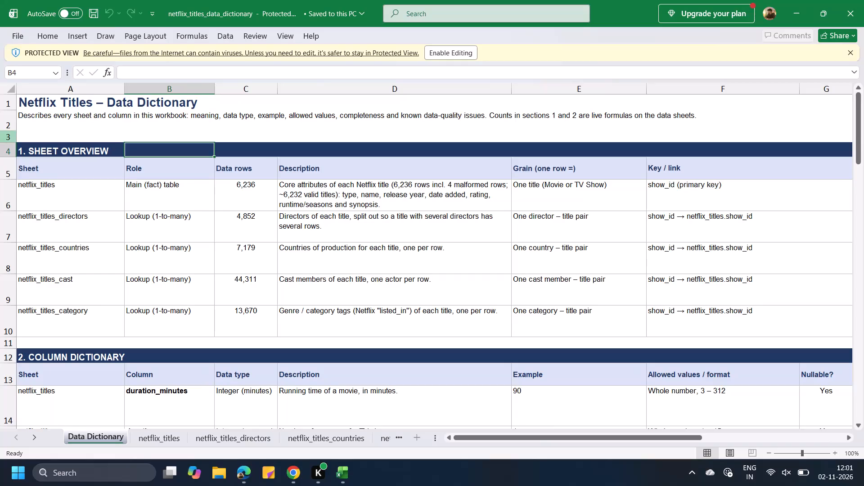
Review the workbook description in row 2, the sheet overview and the start of the column dictionary on the Data Dictionary sheet.
click(39, 135)
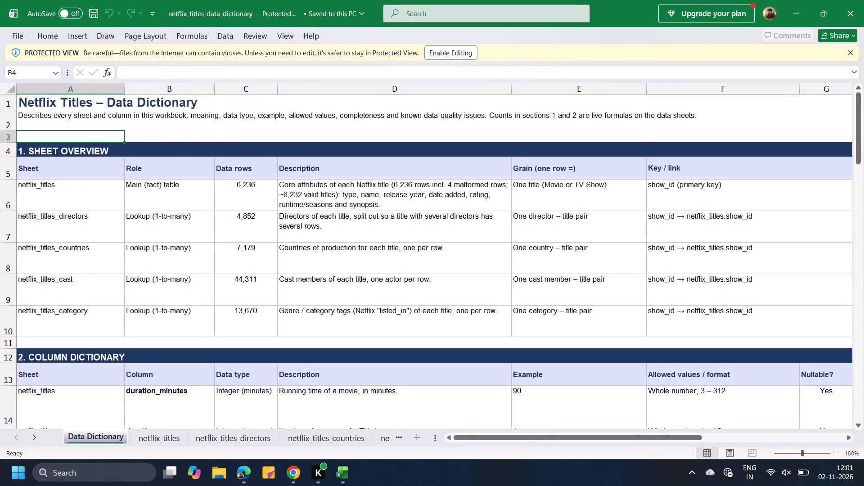
click(136, 135)
click(243, 145)
click(254, 128)
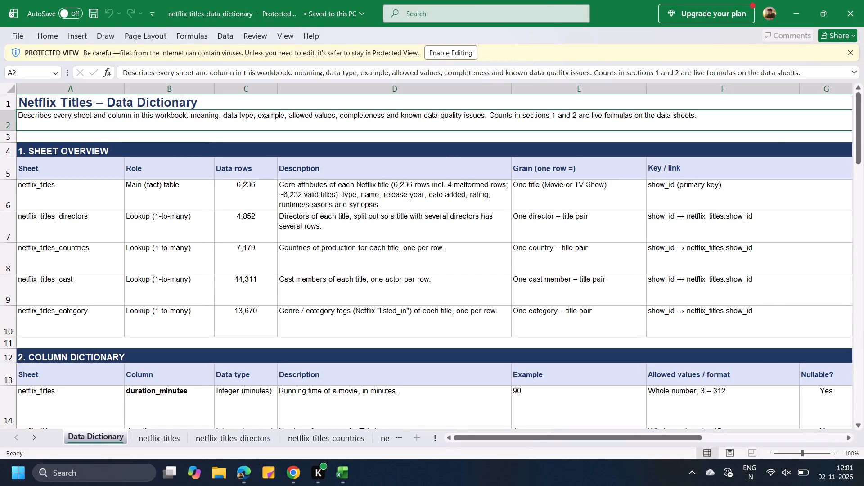
click(250, 139)
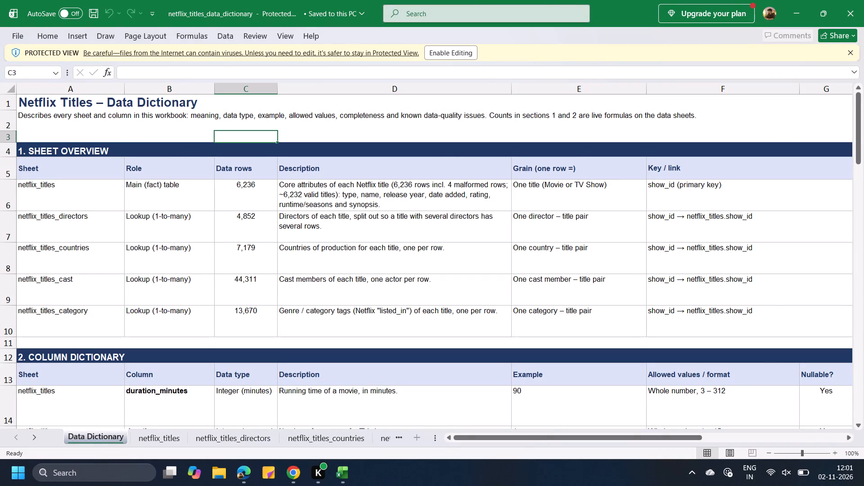
click(2, 121)
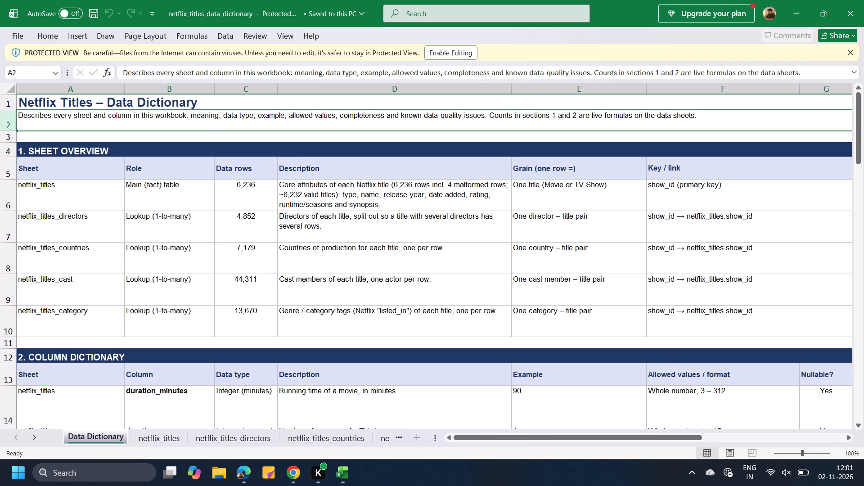
click(184, 126)
scroll(331, 132, left, 3)
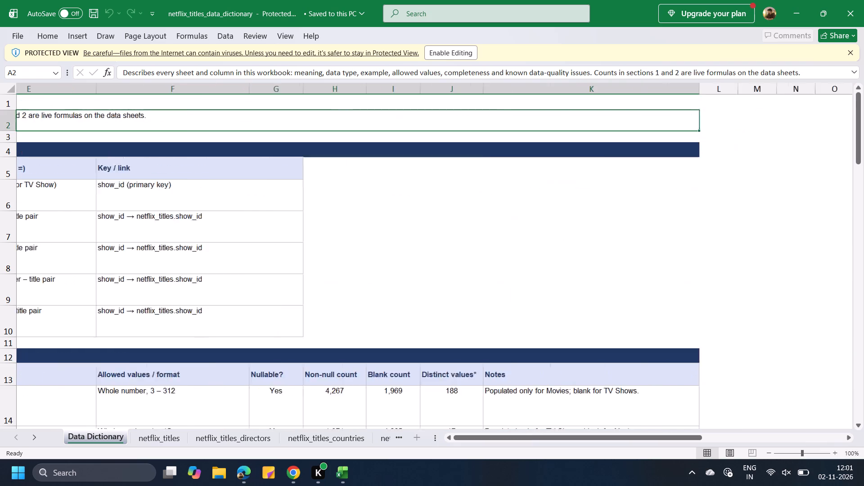
scroll(331, 132, left, 3)
scroll(331, 132, right, 14)
scroll(331, 132, down, 3)
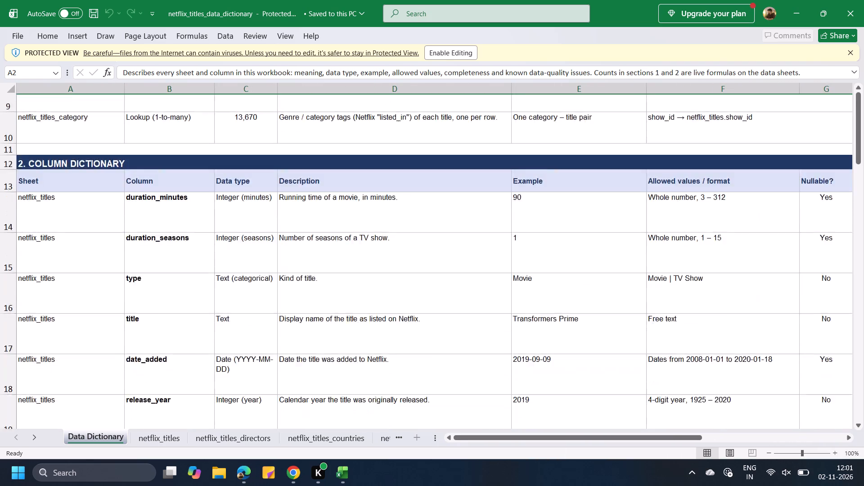
scroll(331, 132, up, 1)
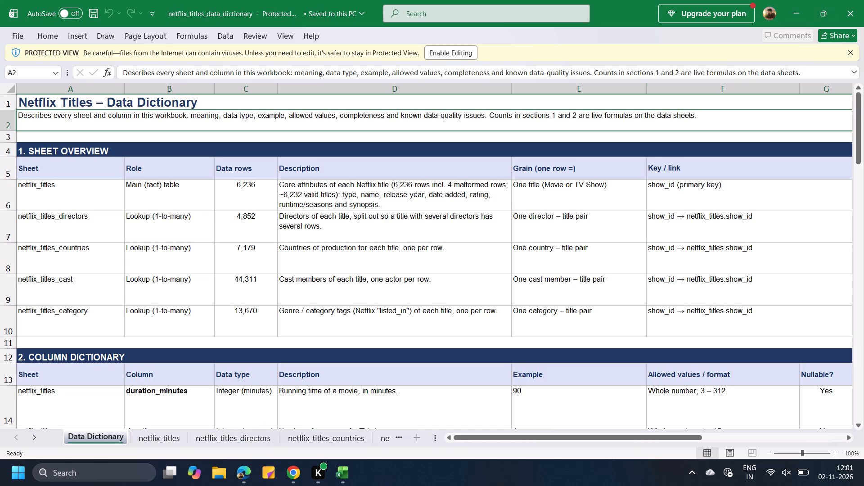
Search for Tableau from Windows and launch Tableau Public.
click(105, 480)
text(ta)
key(Return)
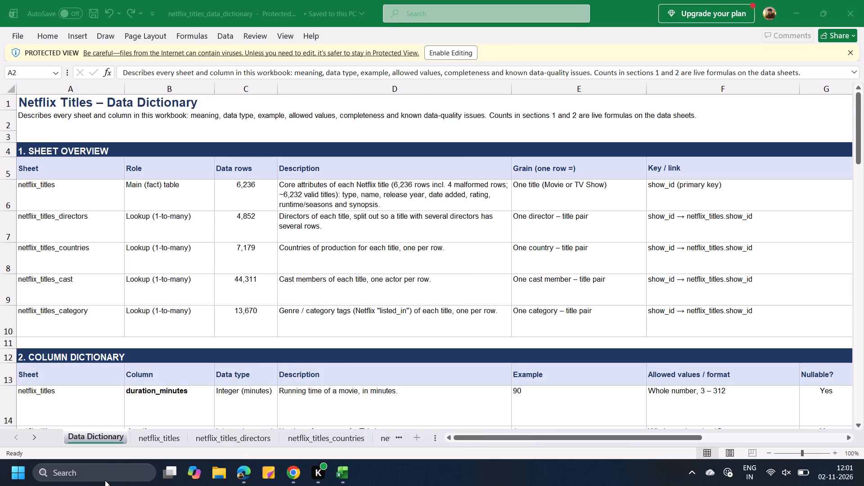
While Tableau Public loads, look through the Data Dictionary sheet's column entries, sheet relationships and known data-quality issues.
scroll(95, 333, down, 5)
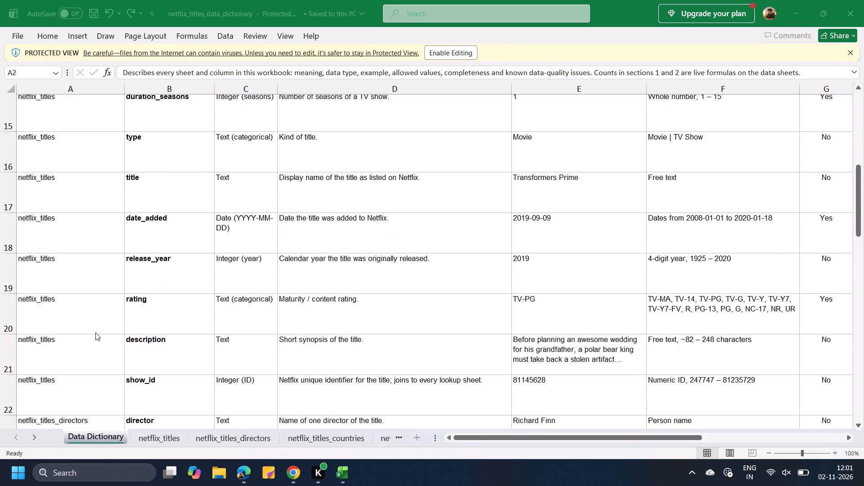
scroll(95, 333, down, 8)
scroll(95, 333, up, 3)
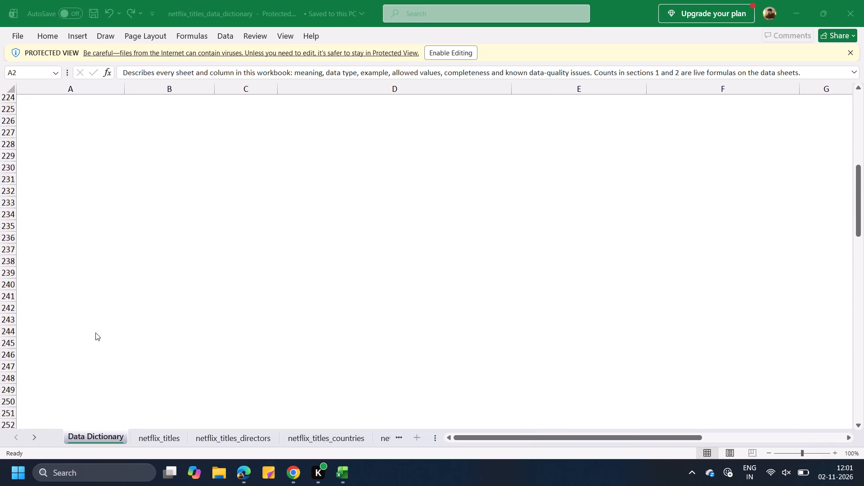
scroll(95, 333, up, 4)
scroll(95, 333, down, 1)
scroll(95, 333, up, 1)
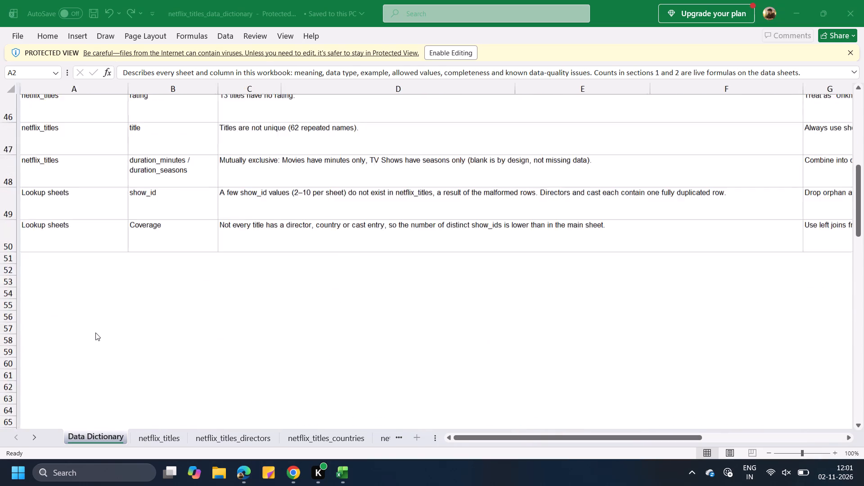
scroll(95, 333, up, 2)
scroll(95, 333, right, 2)
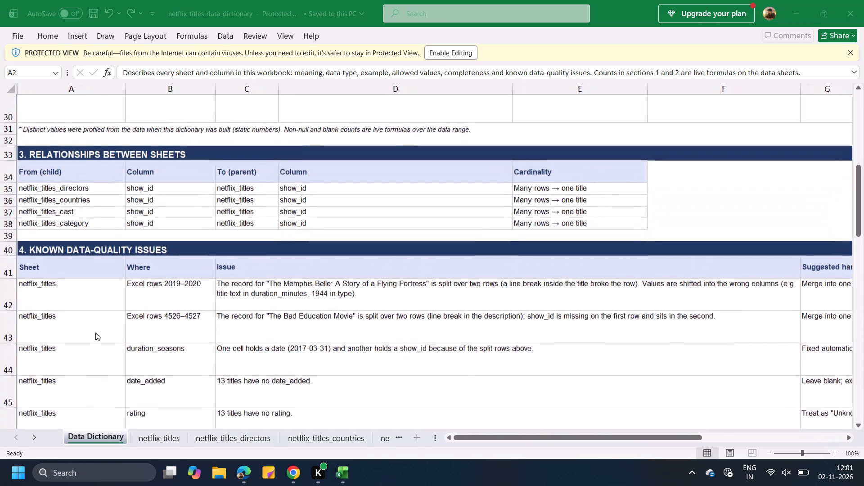
scroll(95, 333, right, 1)
scroll(95, 333, up, 4)
scroll(95, 333, right, 2)
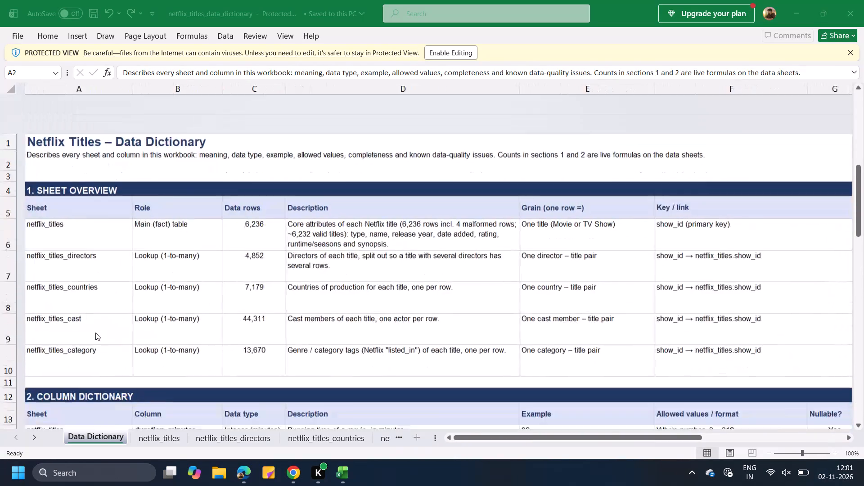
scroll(95, 333, right, 1)
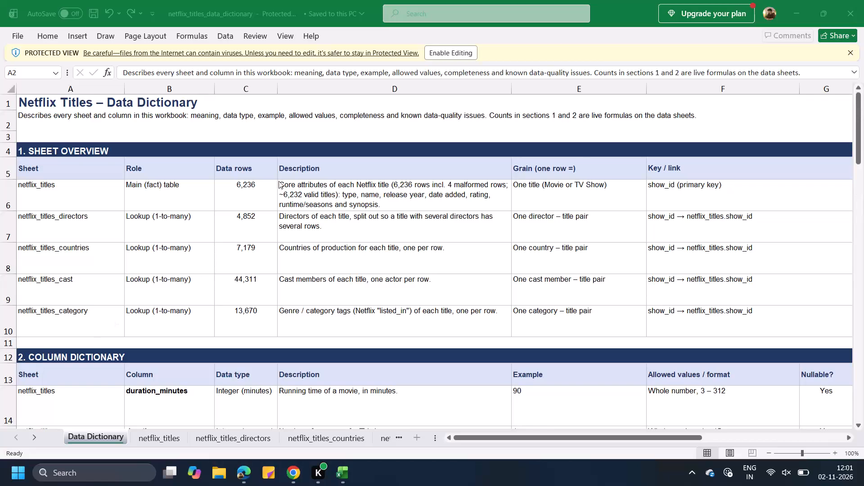
Switch to Tableau Public, postpone the update reminder and close File Recovery without opening or deleting any recovered workbook.
click(799, 26)
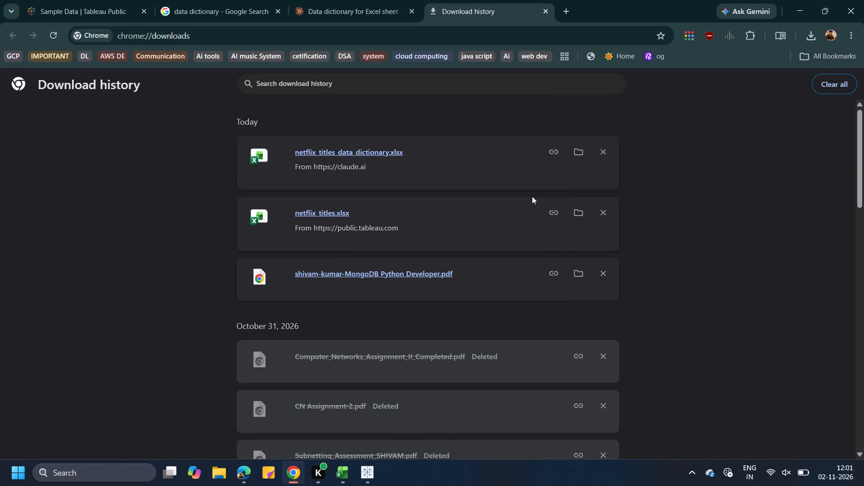
click(372, 472)
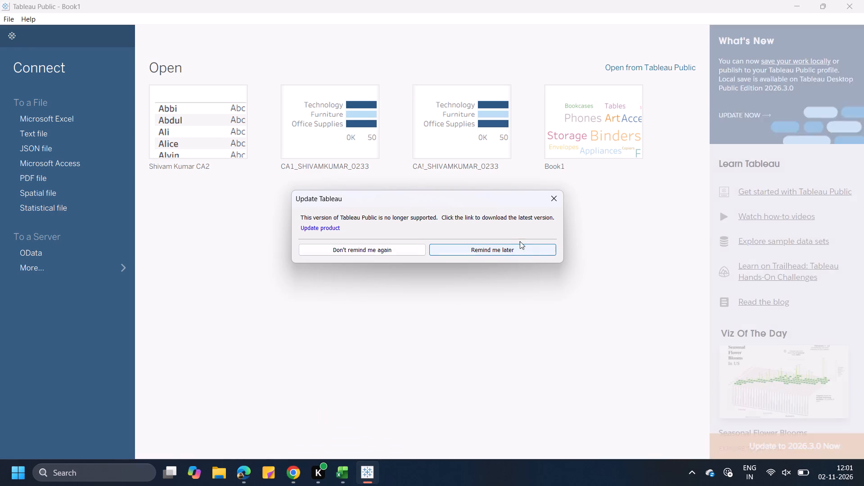
click(523, 253)
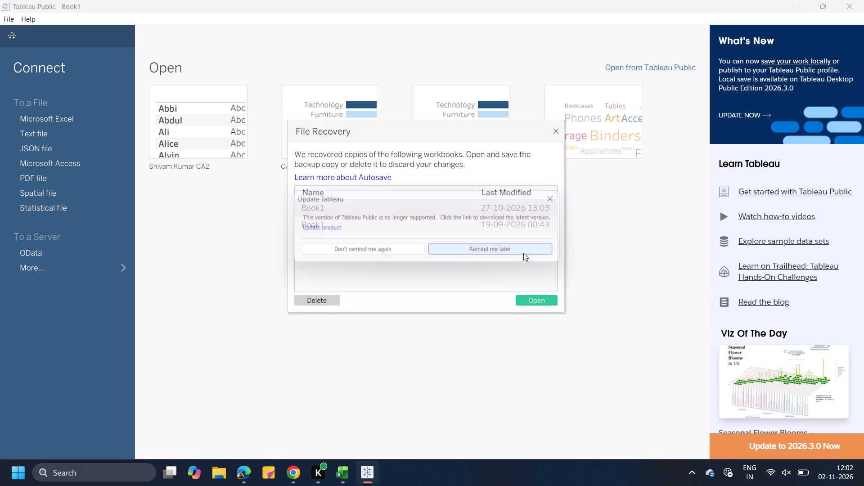
click(558, 134)
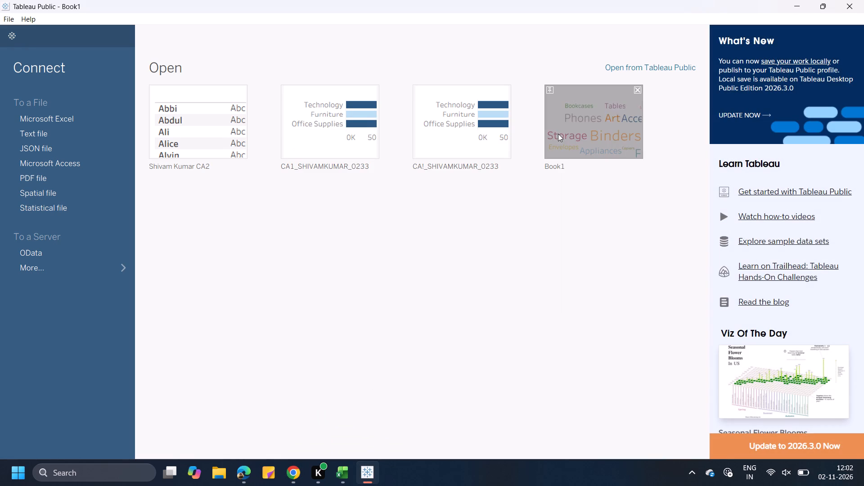
Return to the netflix_titles_data_dictionary workbook in Excel and examine the column dictionary entries for the titles, directors and countries sheets.
click(349, 481)
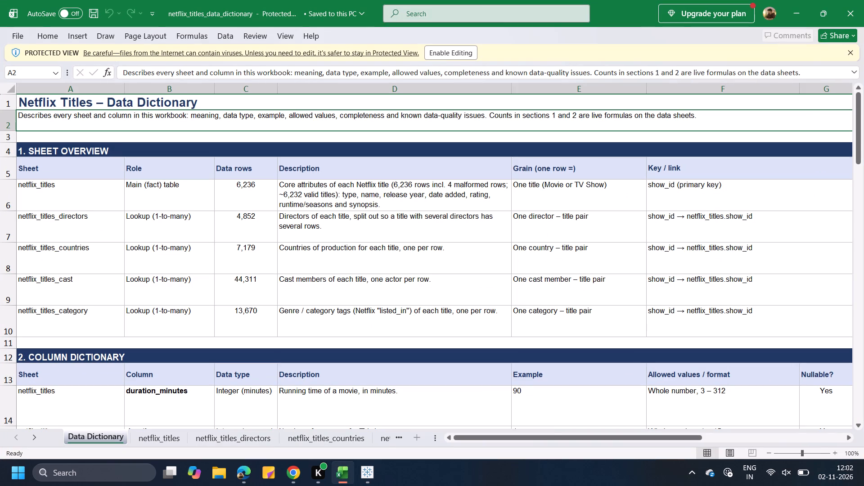
scroll(211, 235, down, 3)
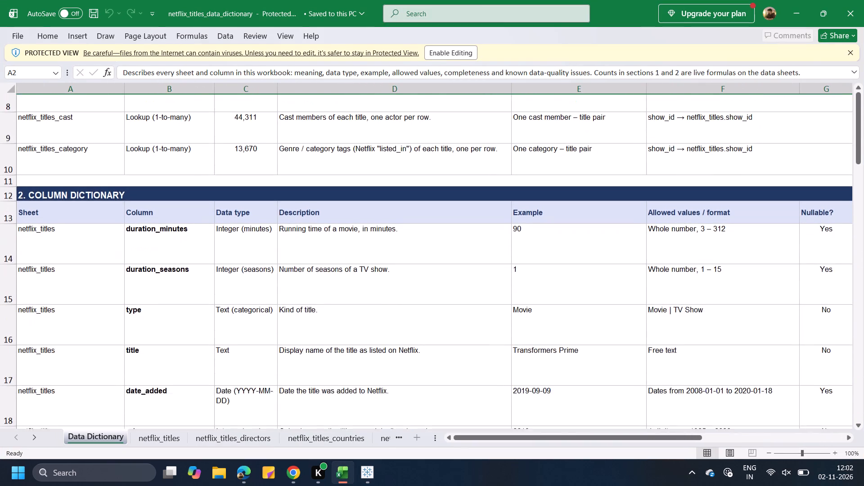
scroll(211, 235, down, 1)
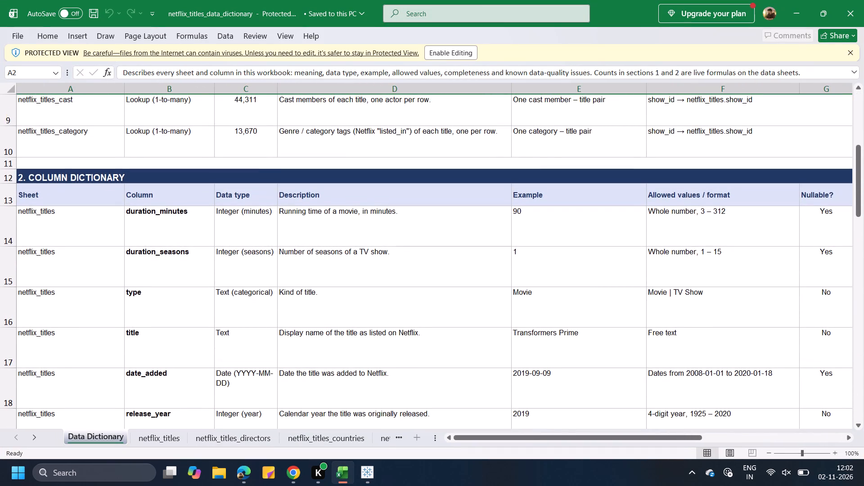
scroll(132, 193, down, 1)
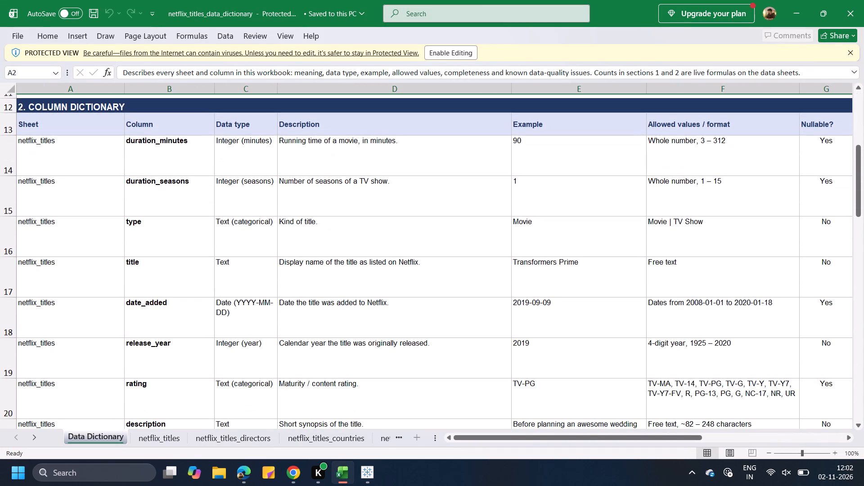
scroll(132, 193, down, 2)
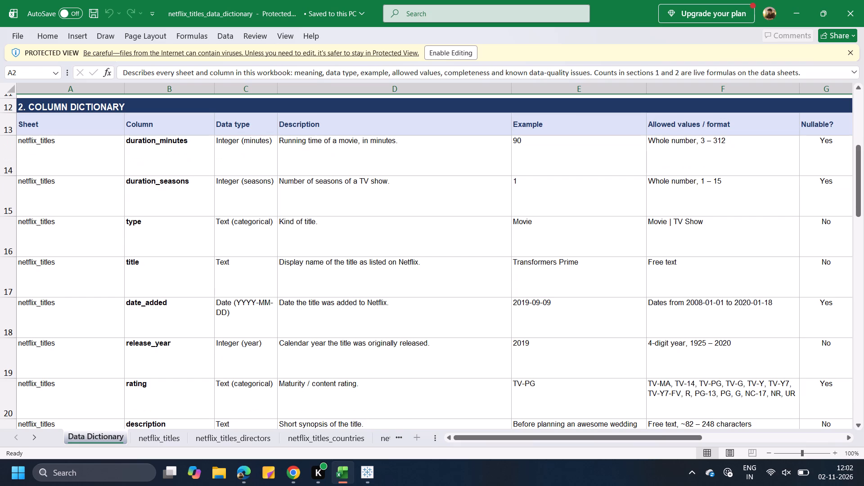
scroll(132, 193, down, 2)
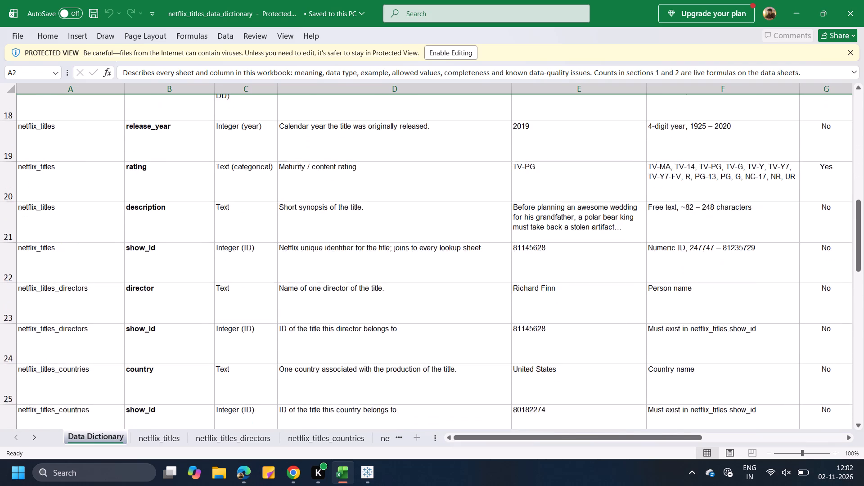
scroll(132, 193, down, 1)
scroll(132, 193, up, 2)
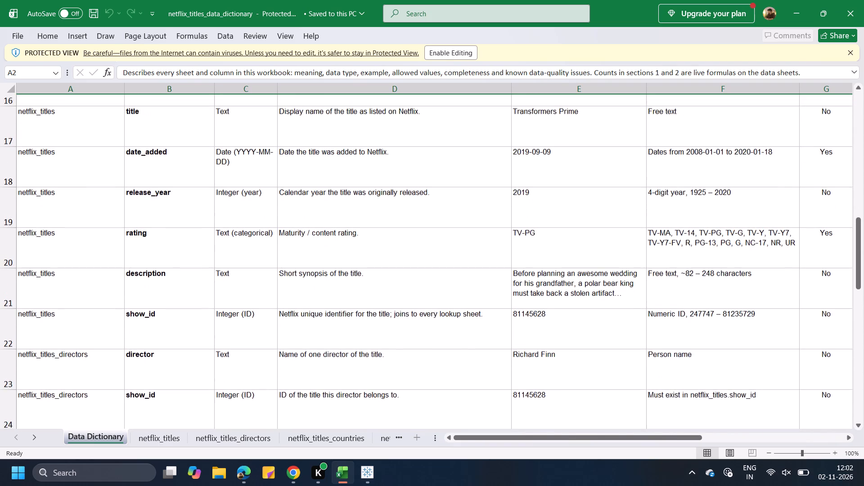
scroll(132, 193, up, 3)
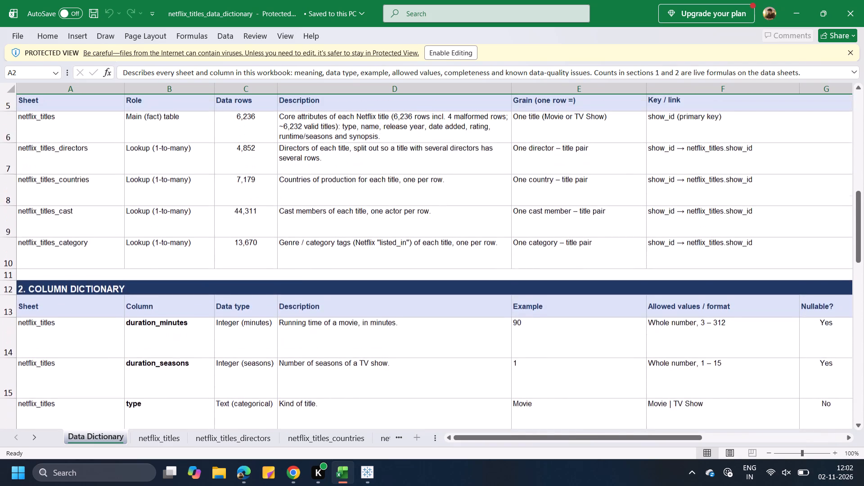
Examine the category columns, sheet relationships and known data-quality issues, and recheck the sheet overview and first column dictionary entries.
scroll(132, 193, down, 2)
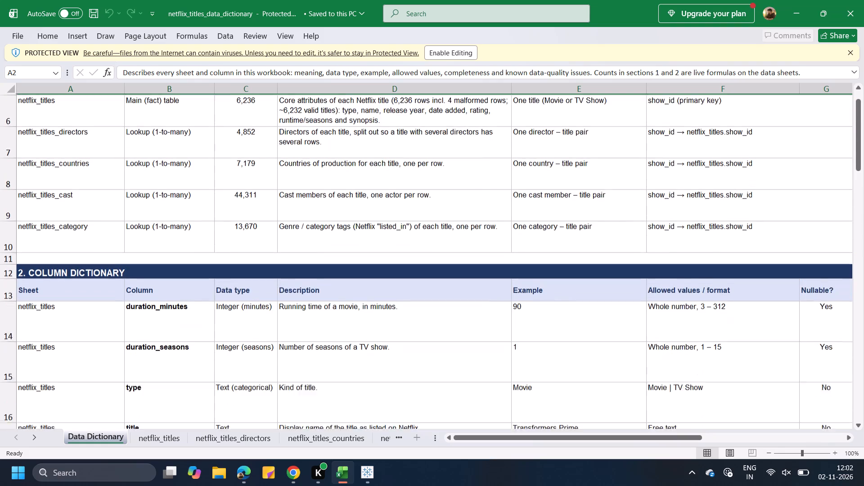
scroll(132, 193, down, 1)
scroll(132, 193, up, 1)
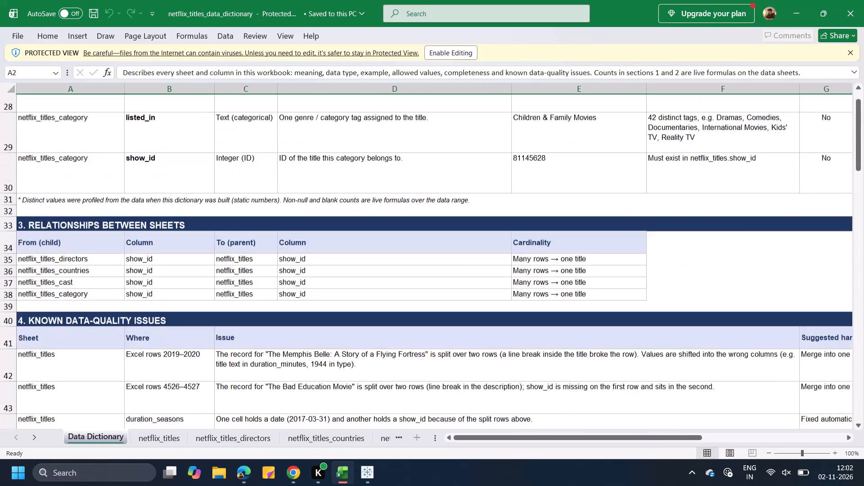
scroll(132, 193, up, 2)
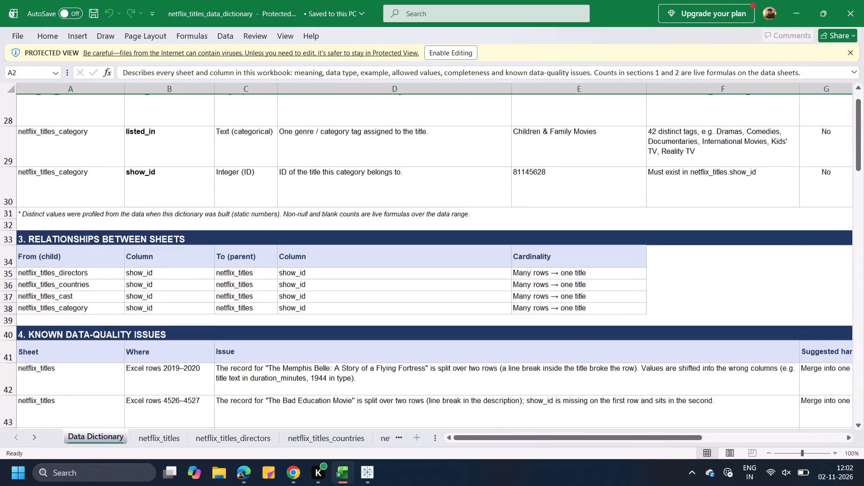
scroll(132, 193, up, 1)
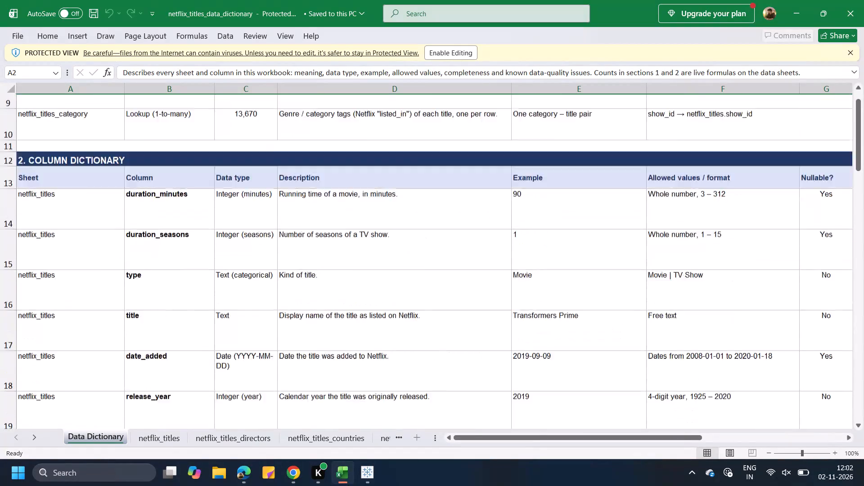
scroll(132, 193, up, 1)
scroll(132, 193, down, 1)
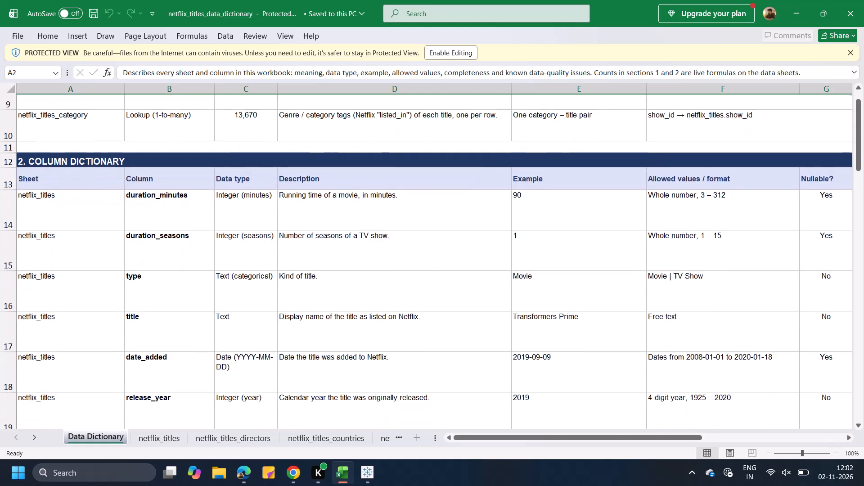
scroll(132, 193, down, 1)
scroll(146, 217, up, 1)
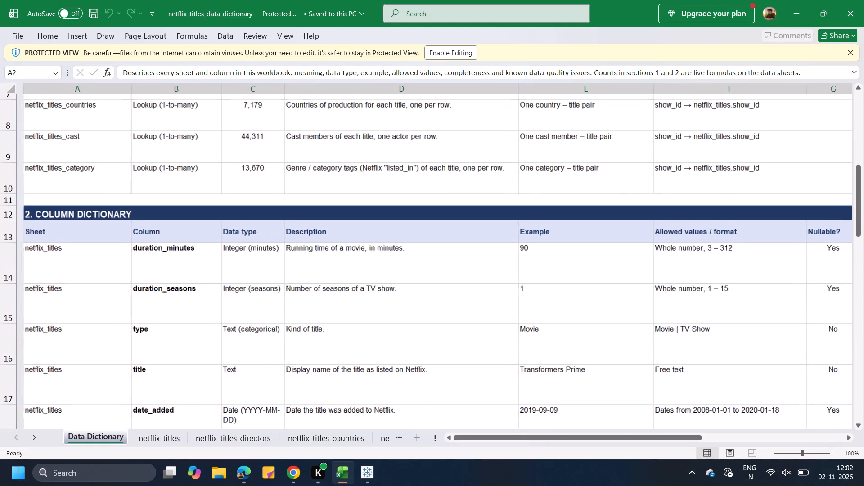
scroll(146, 217, up, 2)
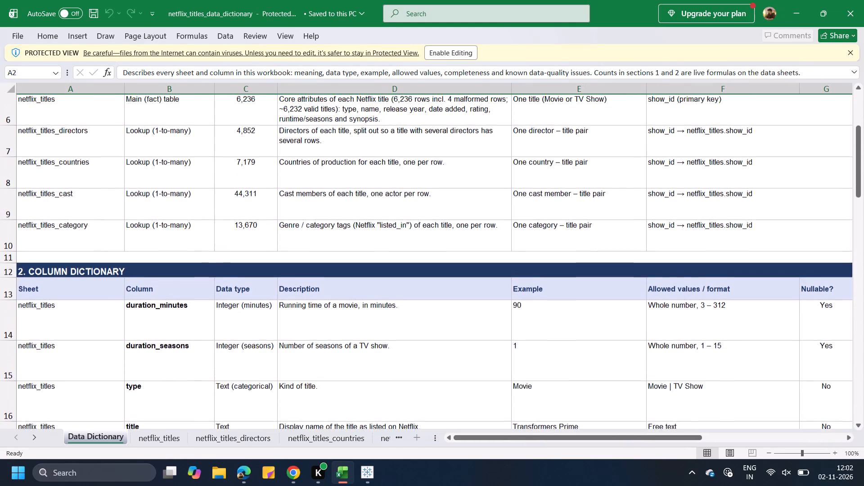
scroll(165, 240, up, 1)
scroll(165, 240, down, 1)
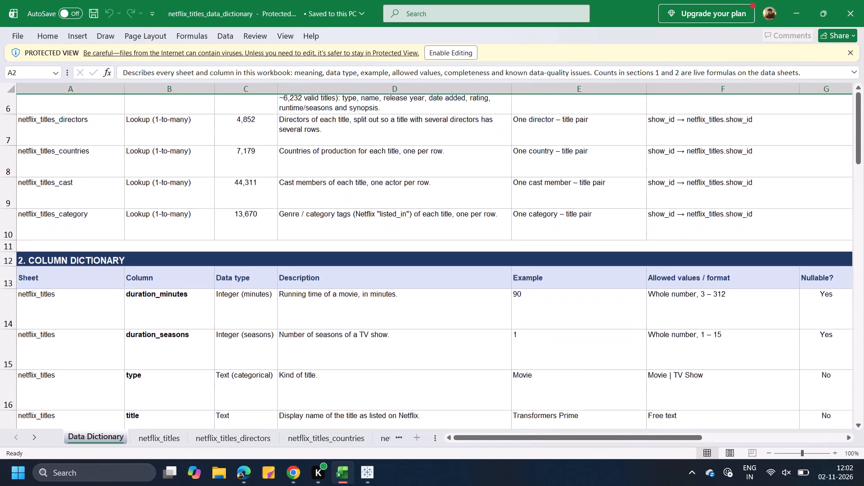
scroll(165, 240, down, 1)
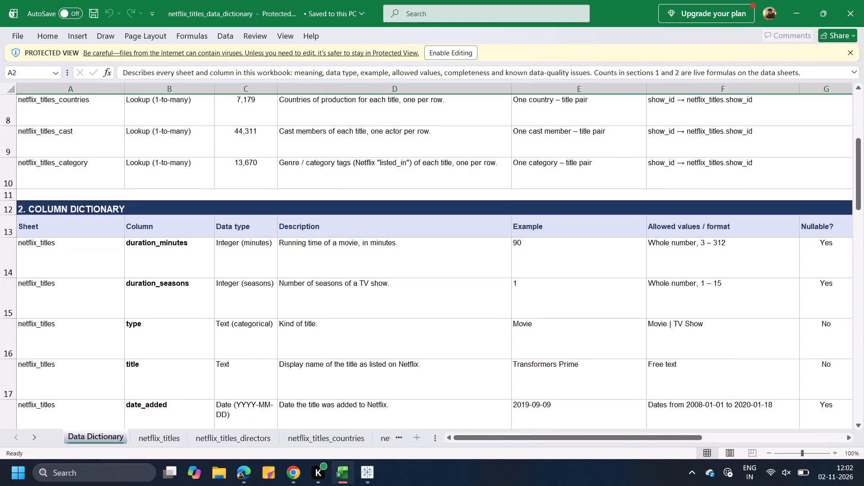
Examine the sheet overview and the netflix_titles entries of the column dictionary in the Data Dictionary sheet.
scroll(177, 265, up, 2)
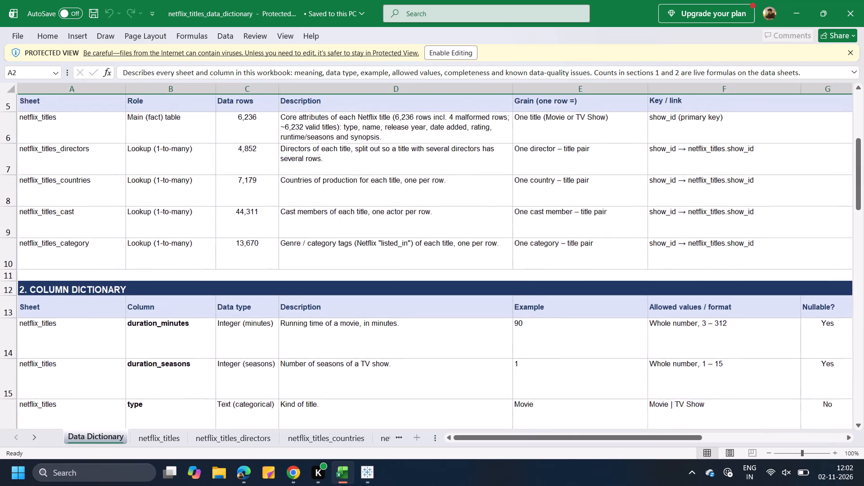
scroll(177, 265, down, 1)
scroll(204, 281, up, 1)
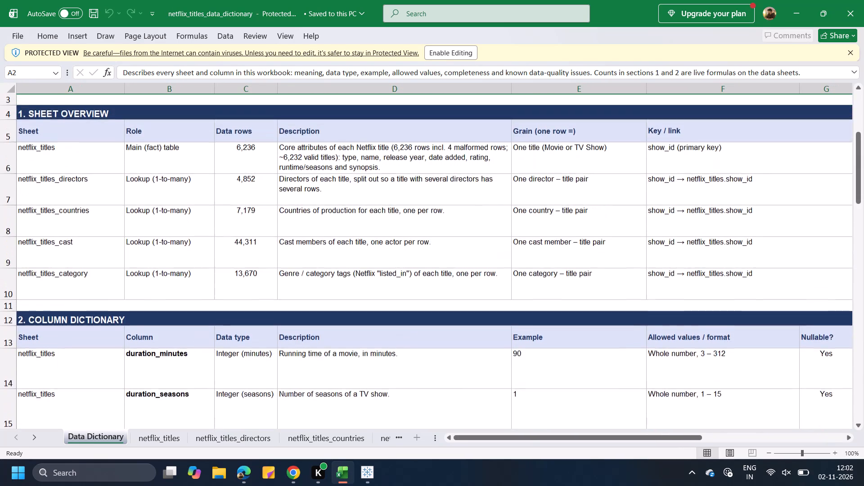
scroll(204, 281, up, 1)
scroll(204, 281, down, 2)
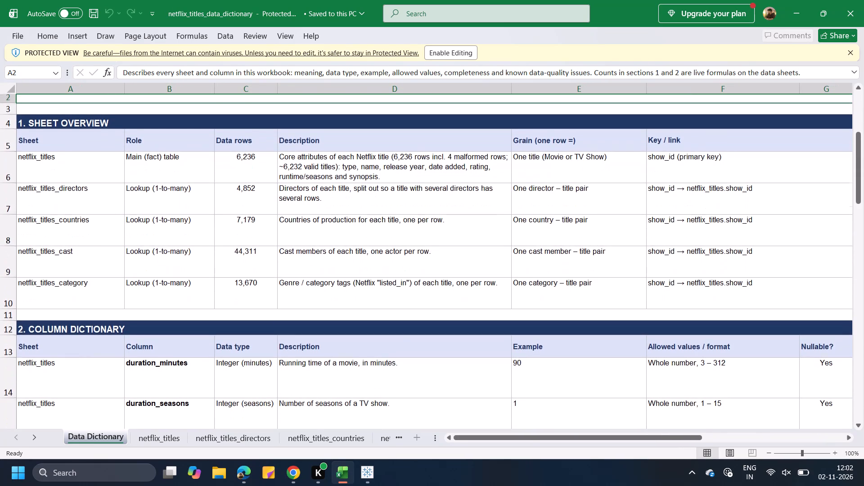
scroll(204, 281, down, 1)
scroll(204, 281, up, 2)
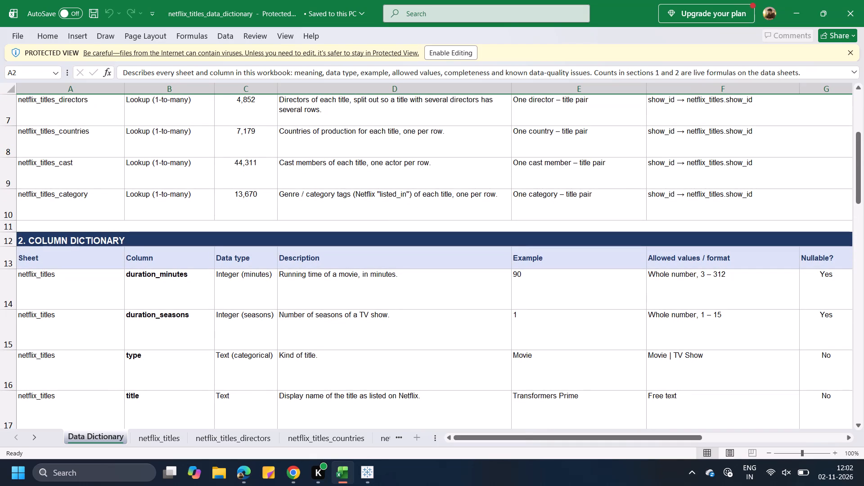
scroll(225, 274, down, 2)
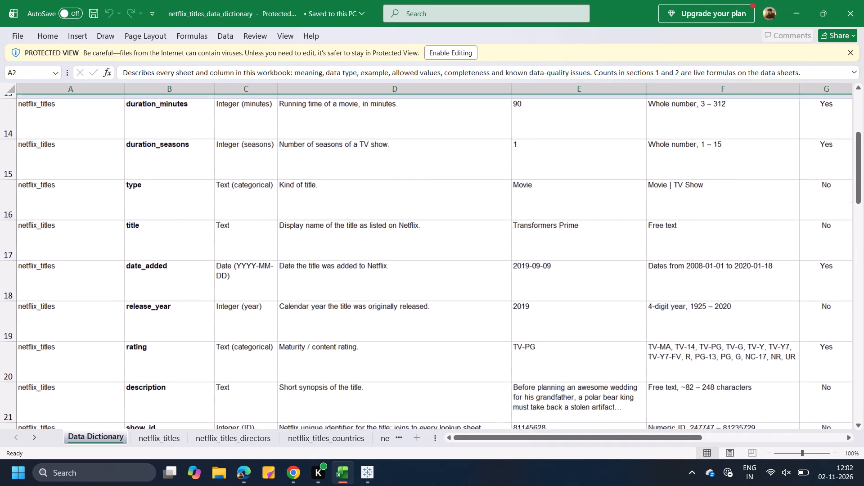
Open the netflix_titles sheet and auto-fit the duration_seasons, duration_minutes, type, title and date_added columns to their contents.
click(158, 433)
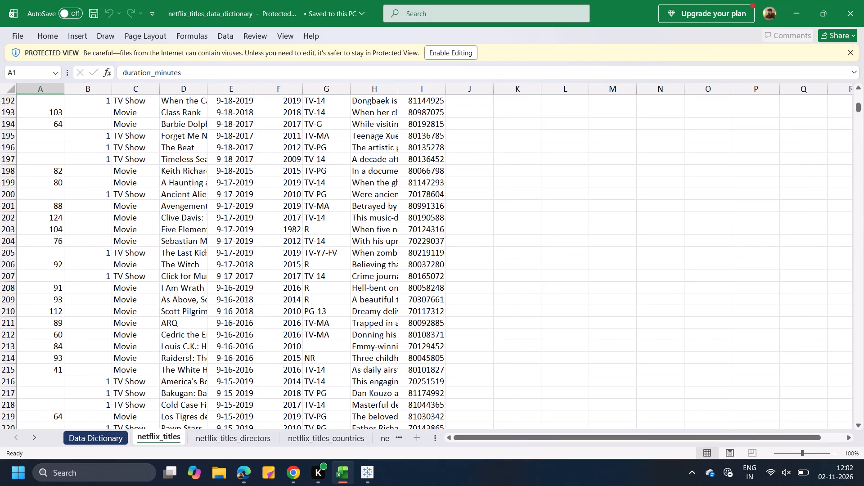
scroll(151, 193, up, 8)
scroll(151, 193, right, 3)
scroll(151, 193, up, 5)
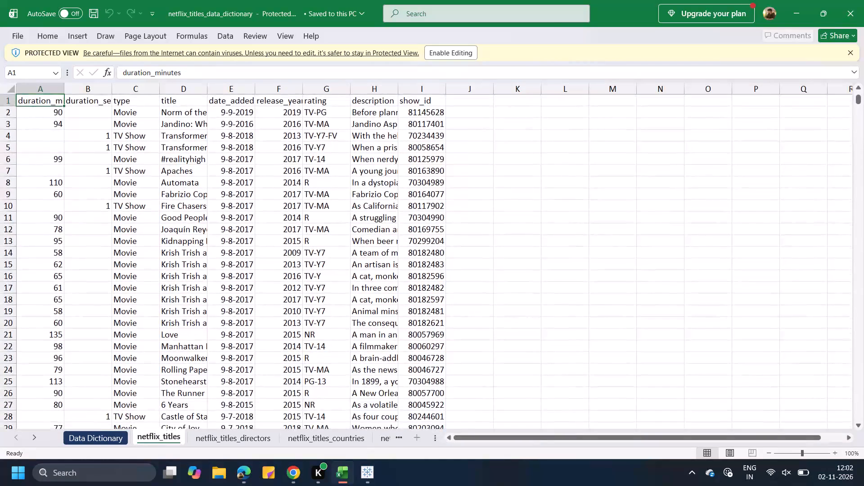
double_click(111, 90)
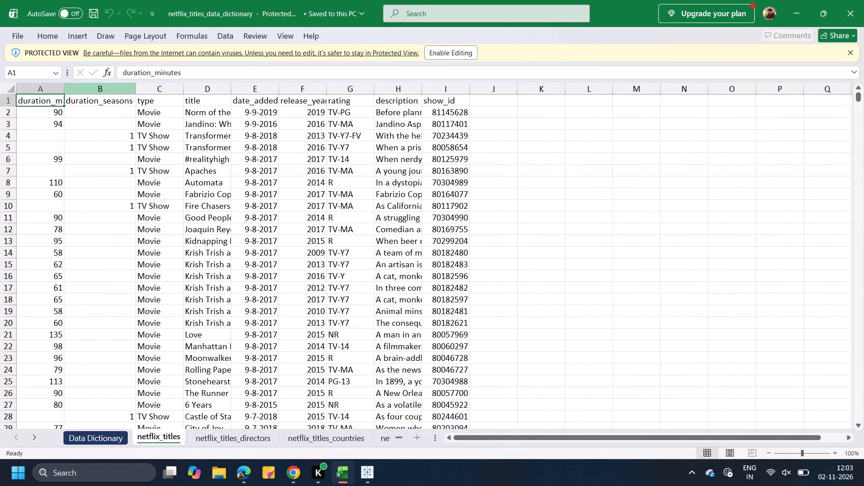
double_click(64, 89)
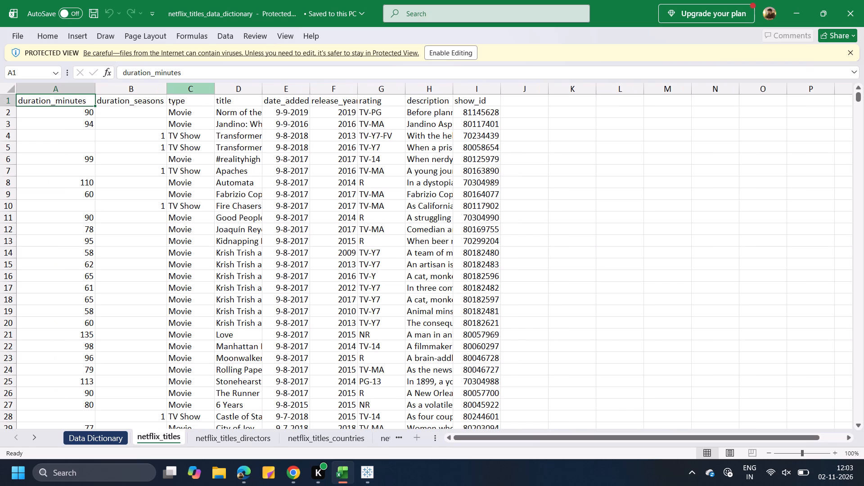
double_click(215, 90)
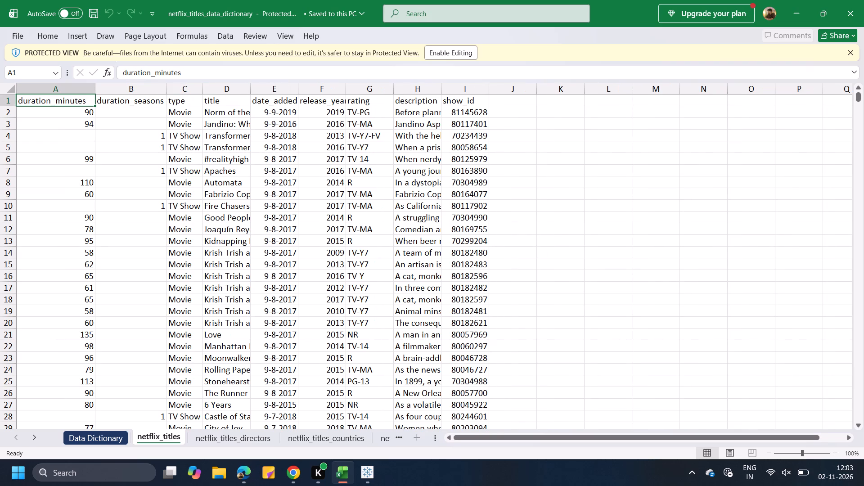
double_click(252, 90)
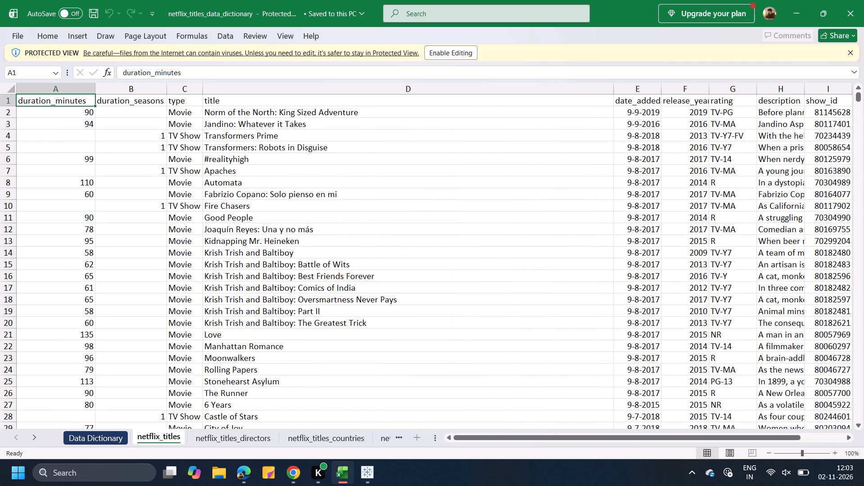
scroll(575, 112, left, 1)
double_click(583, 91)
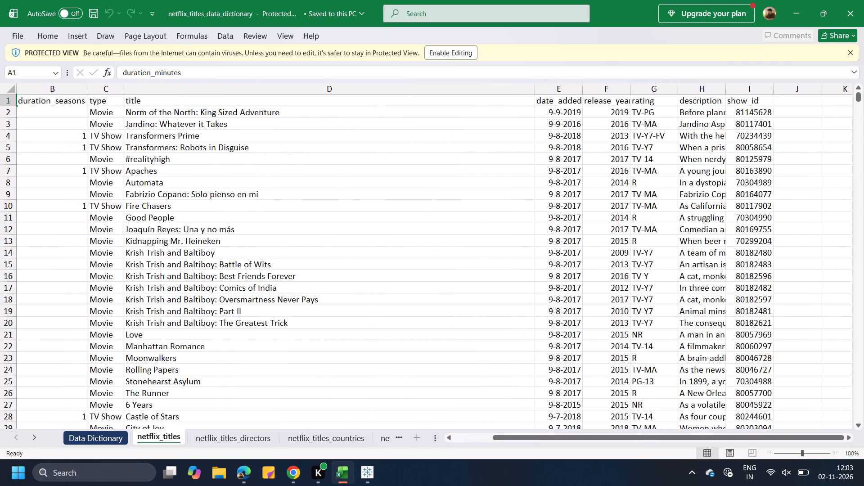
Look across and down the netflix_titles sheet to examine the date_added column and the columns after it.
scroll(634, 94, left, 8)
scroll(634, 94, down, 1)
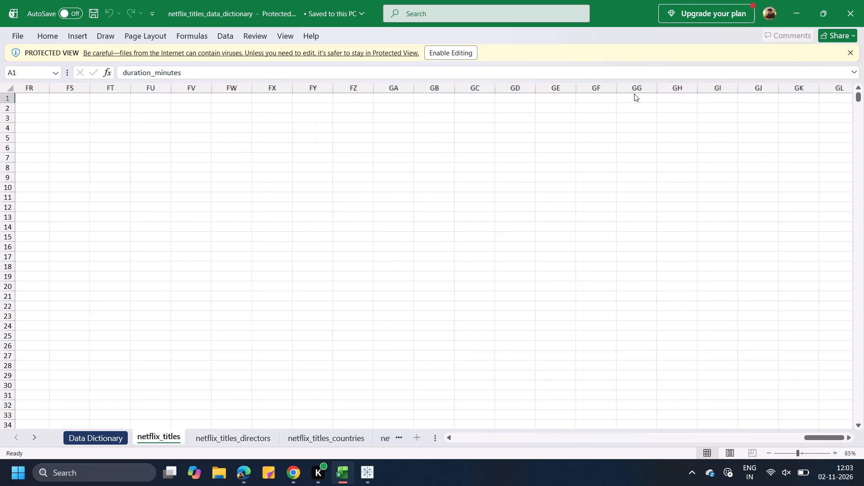
scroll(634, 94, down, 1)
scroll(634, 94, right, 7)
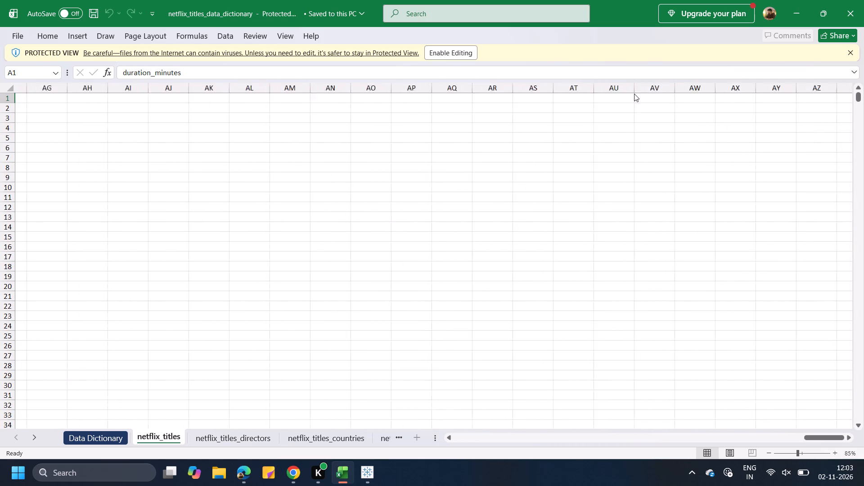
scroll(634, 94, right, 2)
scroll(634, 94, left, 4)
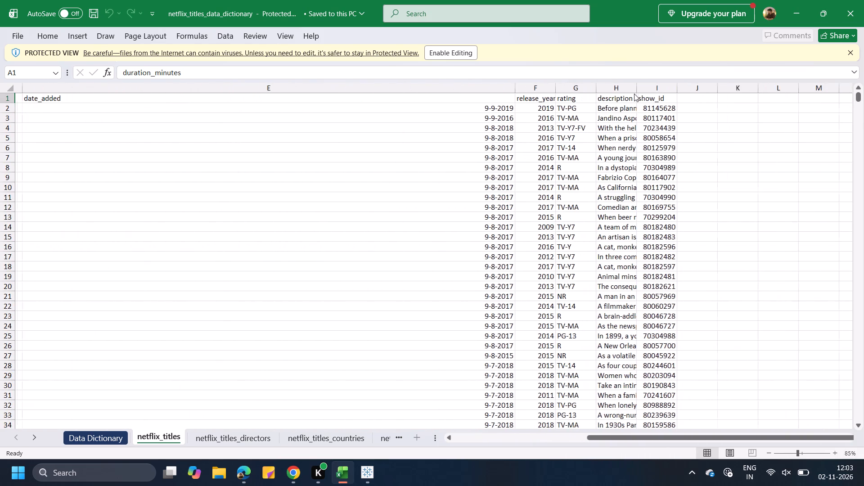
scroll(571, 154, down, 7)
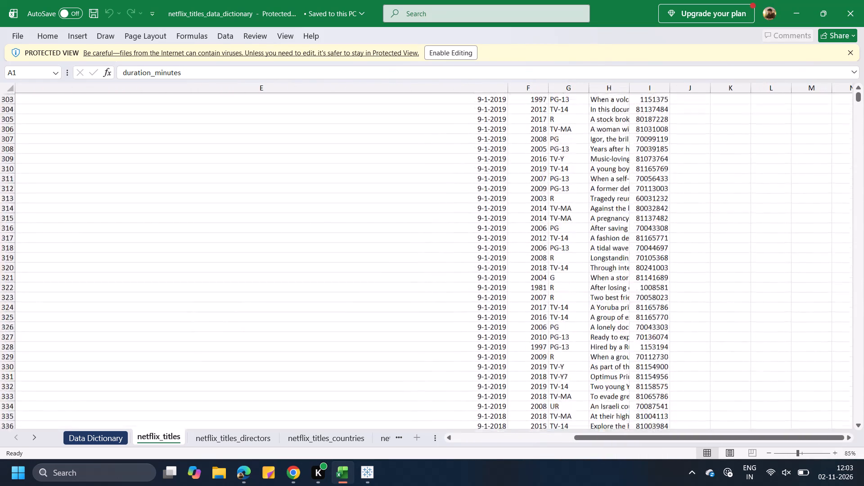
scroll(571, 154, down, 7)
scroll(571, 154, up, 8)
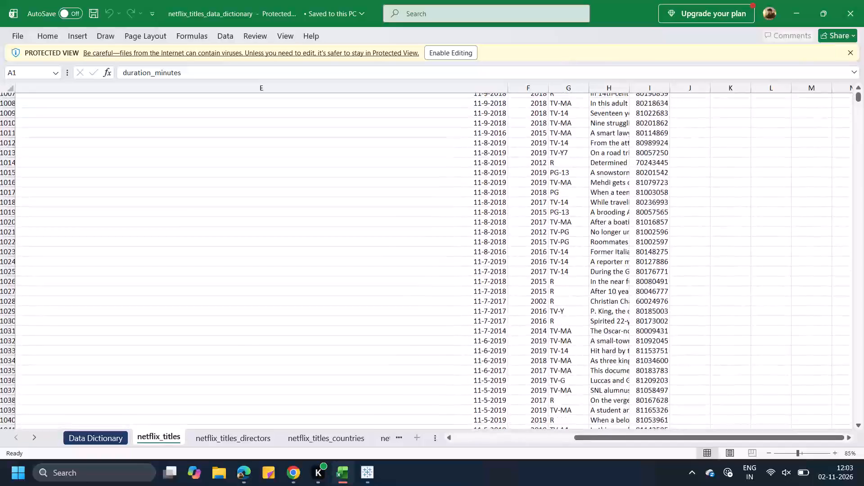
scroll(571, 154, up, 20)
scroll(571, 154, up, 10)
scroll(571, 154, up, 20)
scroll(571, 154, up, 1)
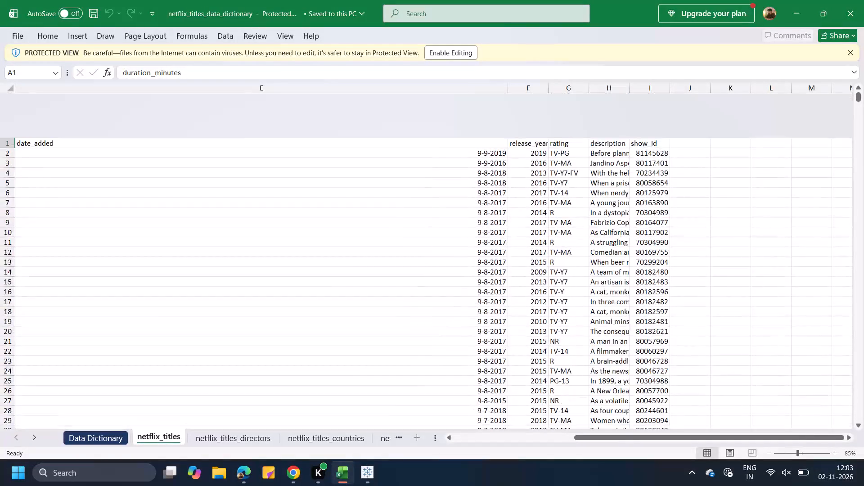
scroll(571, 154, up, 7)
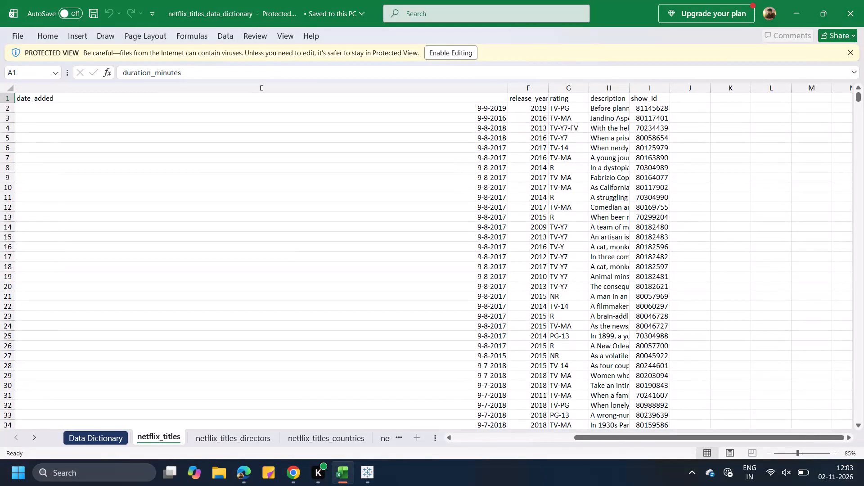
Narrow the overly wide date_added column by hand so it just fits its header and dates.
click(507, 100)
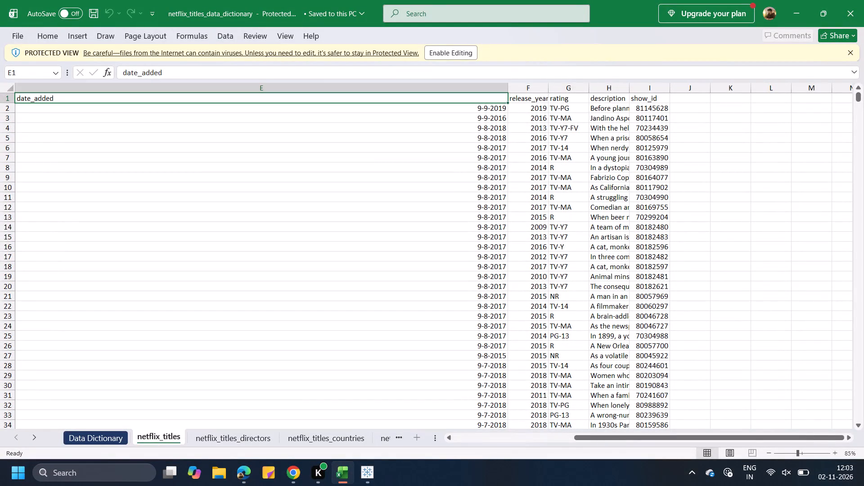
click(508, 89)
drag(508, 89, 514, 90)
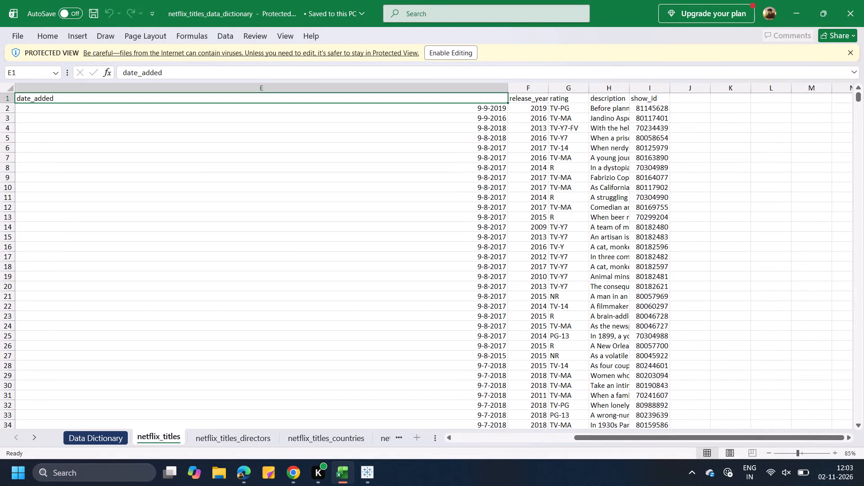
double_click(507, 90)
drag(509, 89, 189, 106)
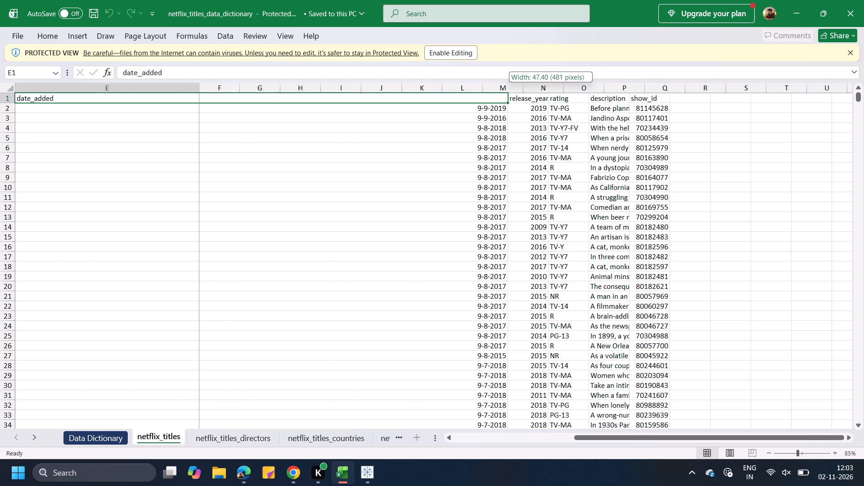
drag(189, 106, 70, 117)
Auto-fit the release_year, rating and description columns of the netflix_titles sheet to their contents.
scroll(72, 117, right, 1)
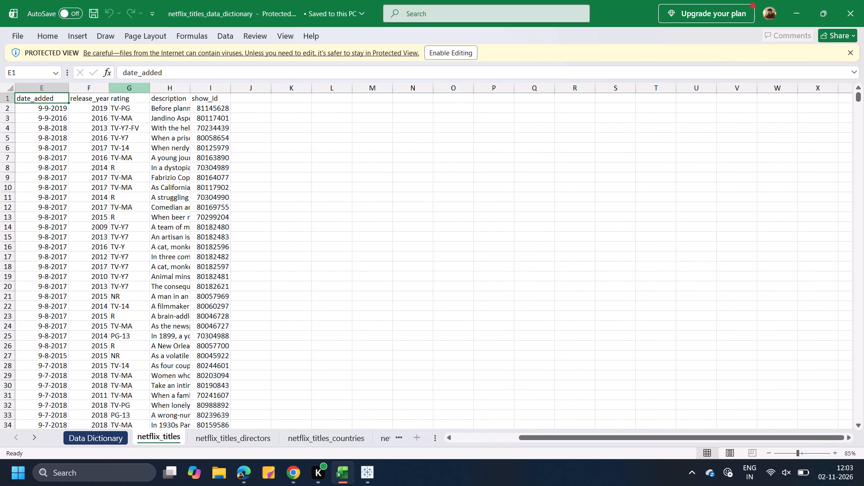
click(109, 92)
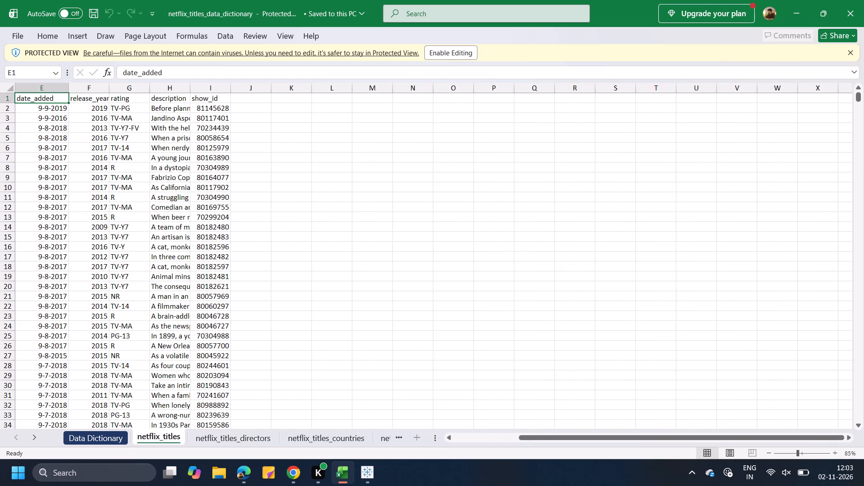
double_click(109, 90)
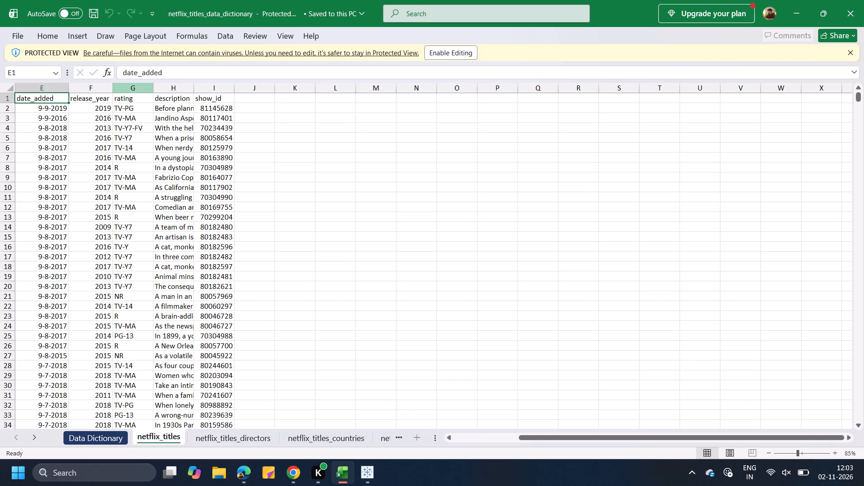
double_click(153, 87)
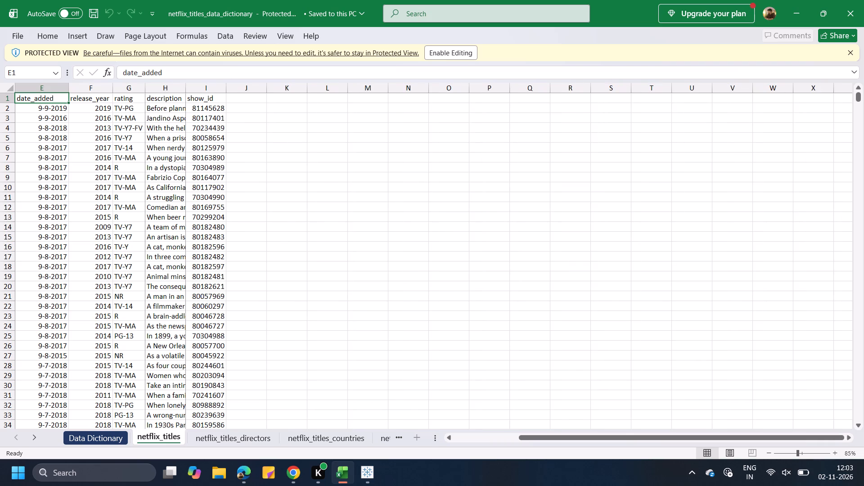
double_click(186, 90)
Examine the synopsis text in the widened description column and the show_id values beside it.
scroll(459, 80, left, 3)
scroll(597, 177, left, 1)
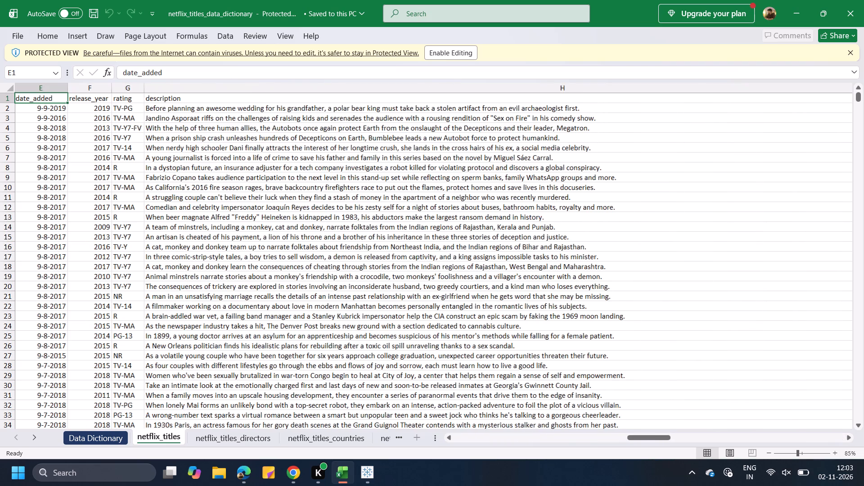
scroll(597, 177, left, 3)
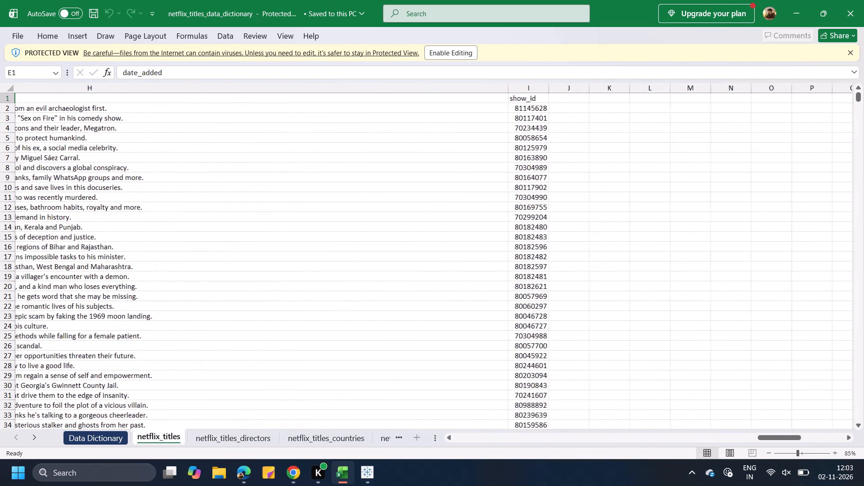
scroll(527, 117, left, 2)
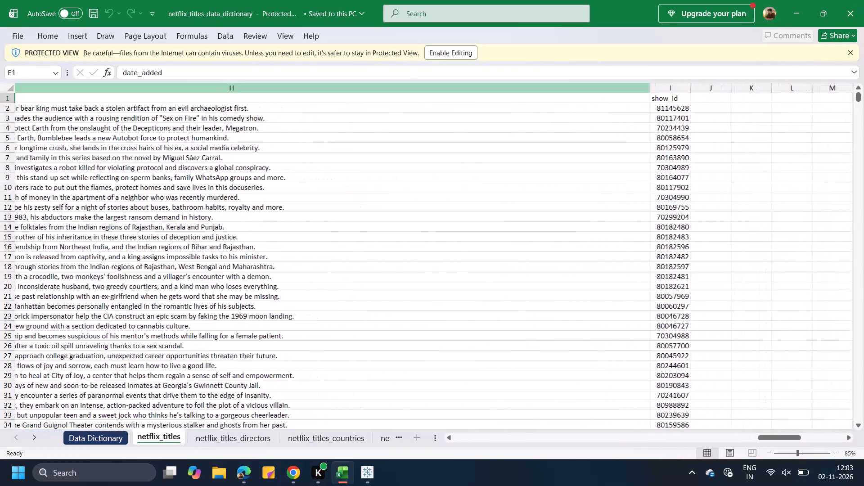
scroll(689, 90, left, 2)
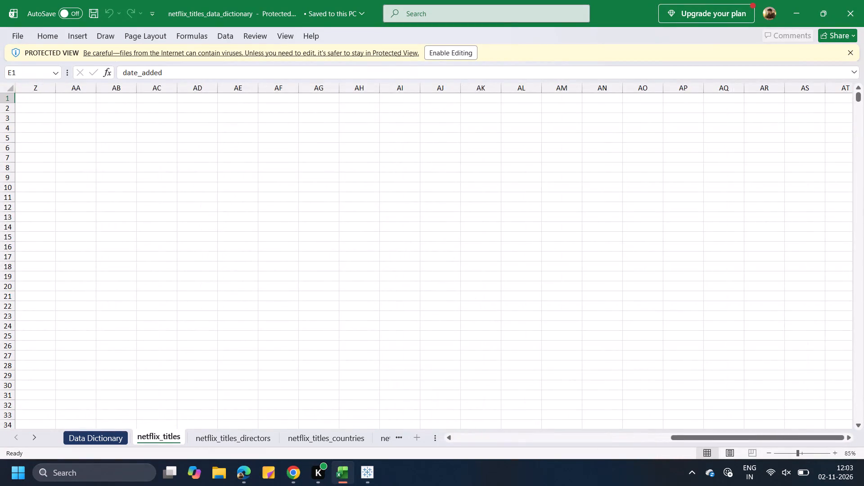
scroll(689, 90, right, 1)
scroll(666, 188, left, 2)
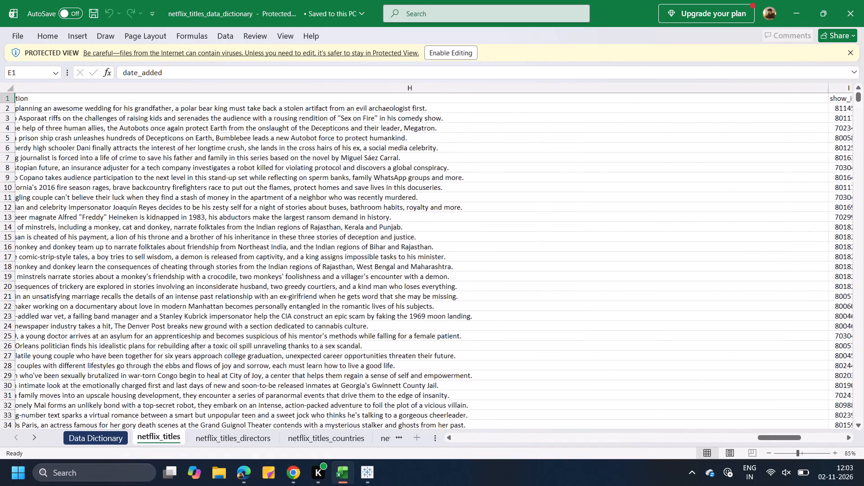
scroll(666, 188, left, 1)
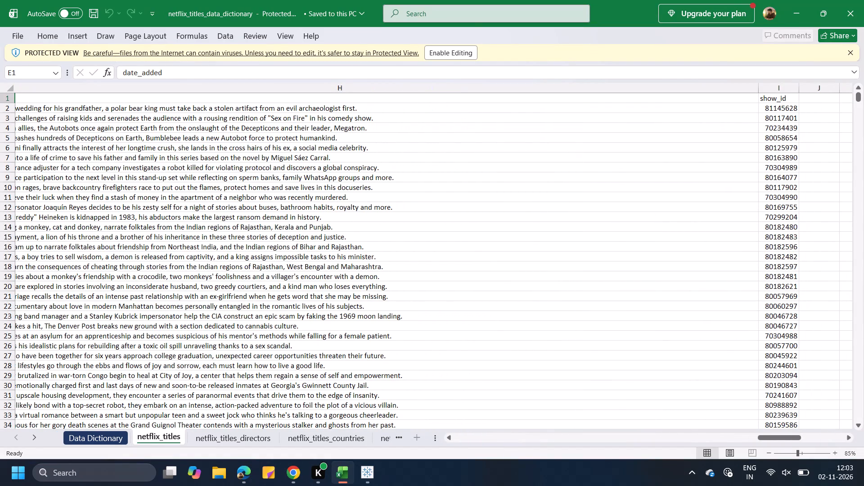
scroll(732, 277, down, 2)
scroll(732, 277, up, 3)
scroll(732, 277, left, 4)
scroll(455, 177, left, 2)
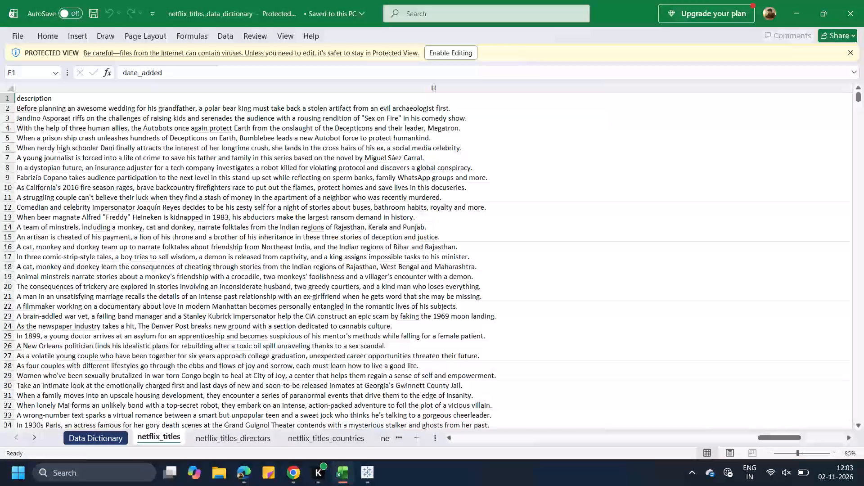
Move from the description column to the show_id column and auto-fit the show_id column's width.
click(810, 87)
key(Right)
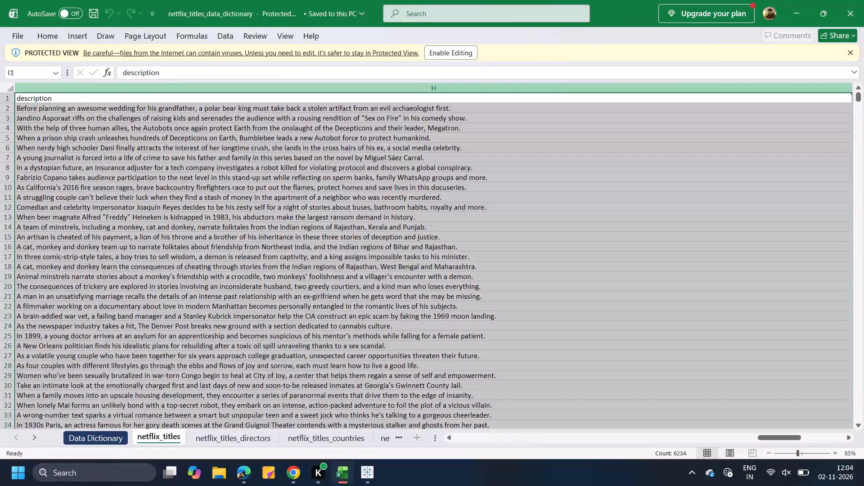
double_click(56, 87)
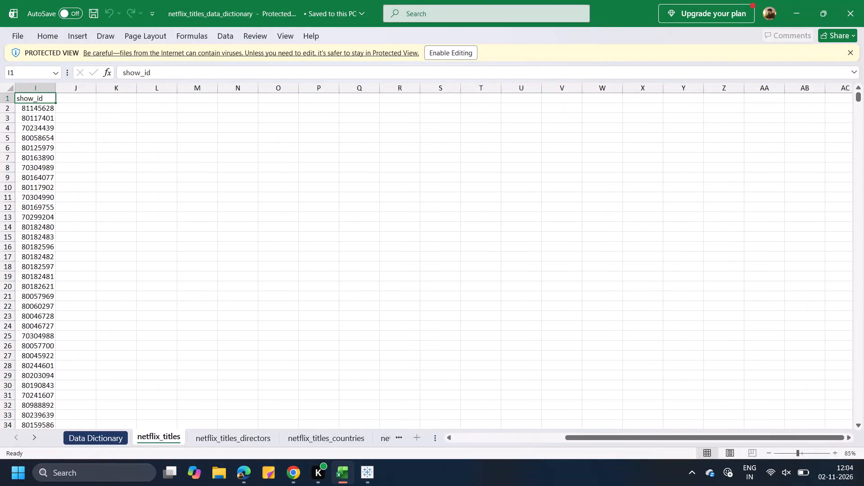
Look through the directors, countries, cast and category lookup sheets that follow the netflix_titles sheet.
scroll(121, 111, right, 12)
scroll(167, 195, down, 1)
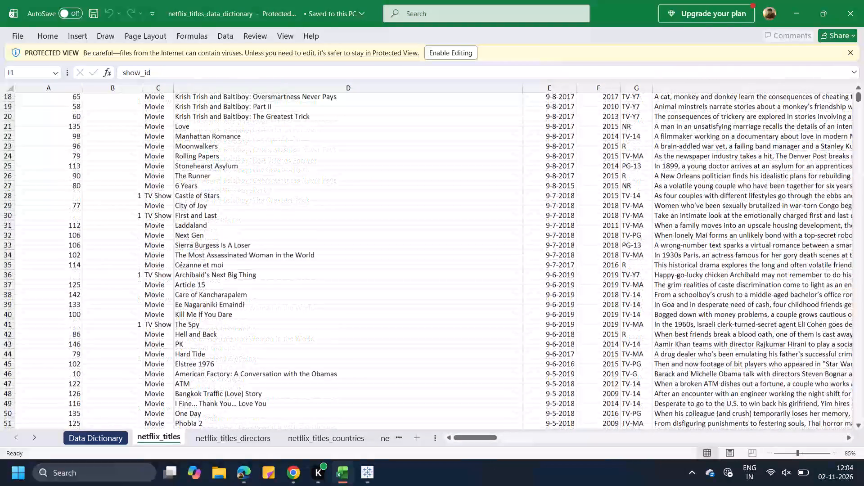
drag(216, 449, 229, 439)
click(229, 439)
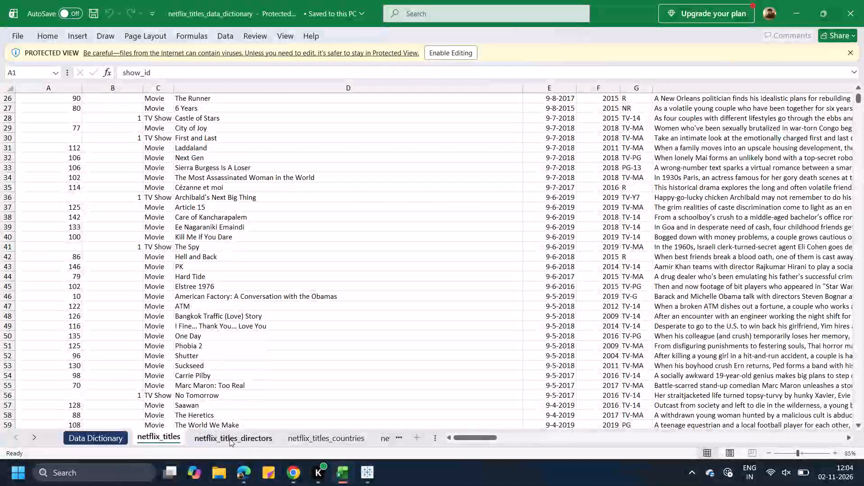
scroll(274, 343, right, 1)
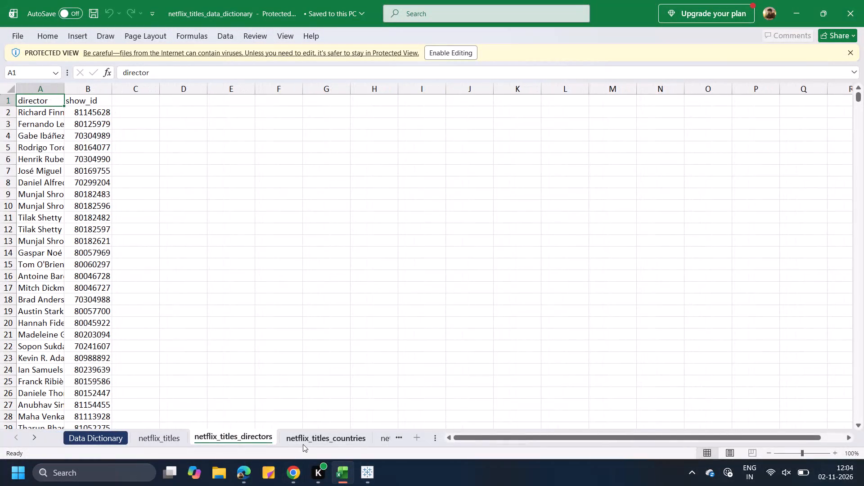
click(303, 443)
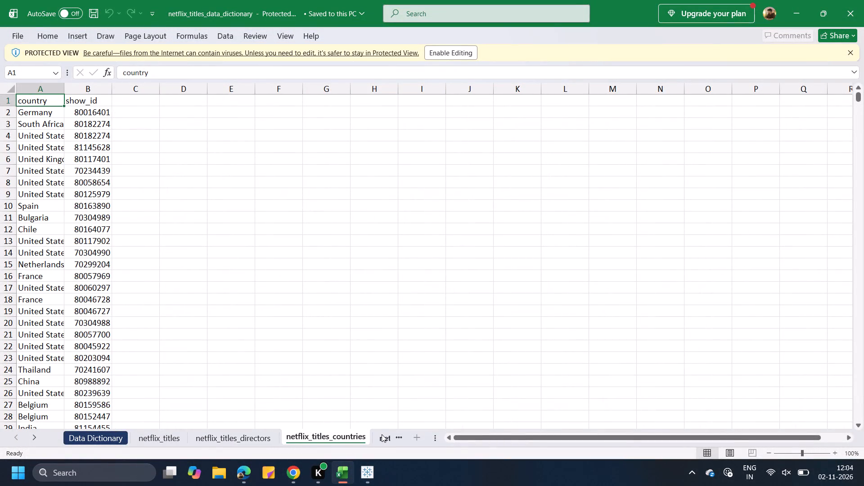
click(382, 434)
scroll(361, 435, left, 1)
click(385, 439)
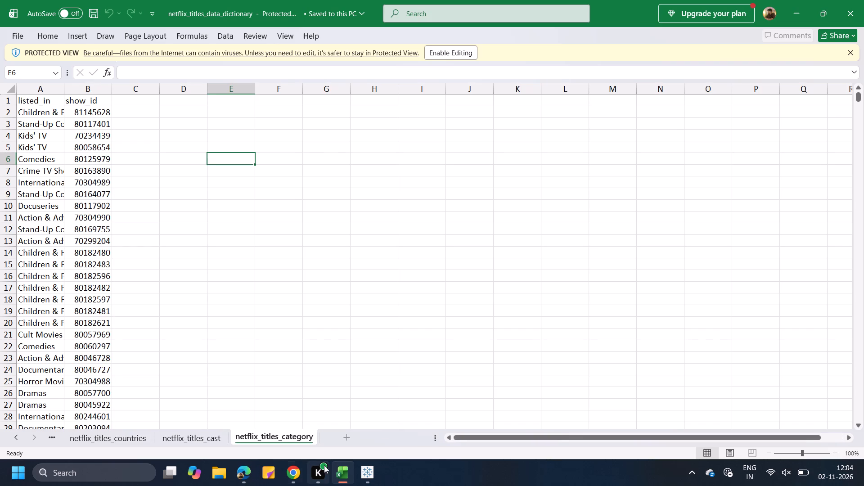
Return to the Data Dictionary sheet and review its Sheet Overview section at the top.
click(54, 438)
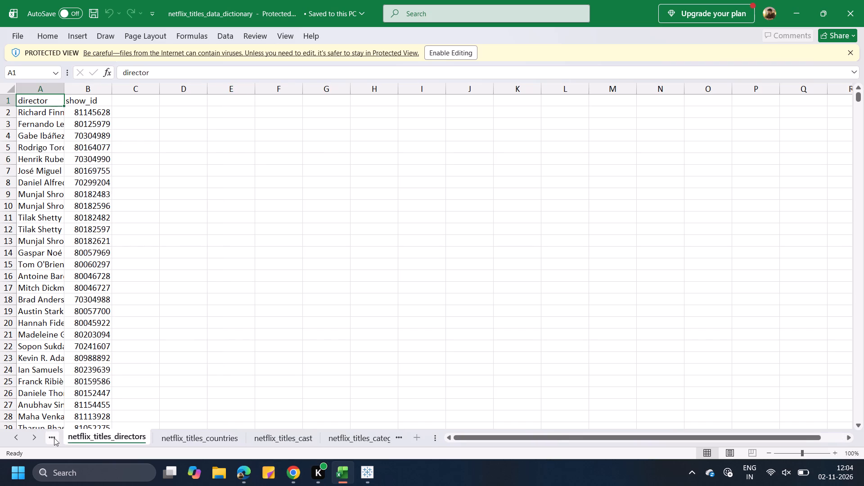
scroll(75, 438, right, 8)
click(119, 441)
double_click(135, 435)
scroll(231, 437, right, 6)
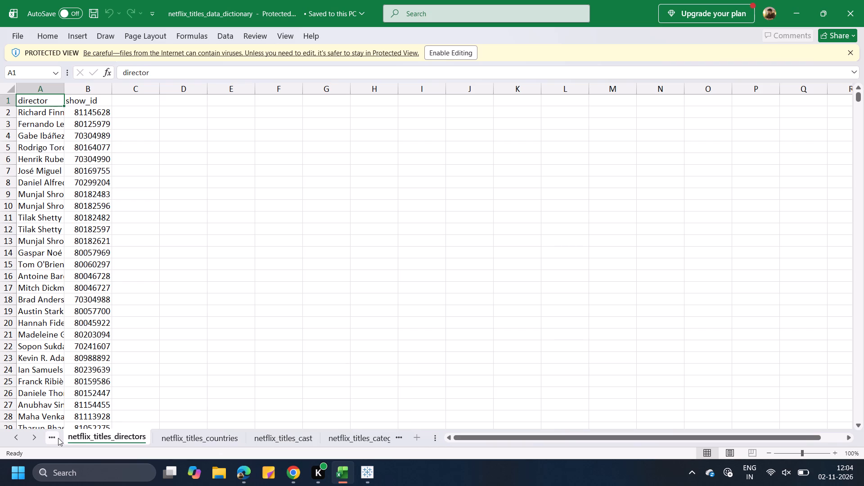
click(57, 438)
click(49, 441)
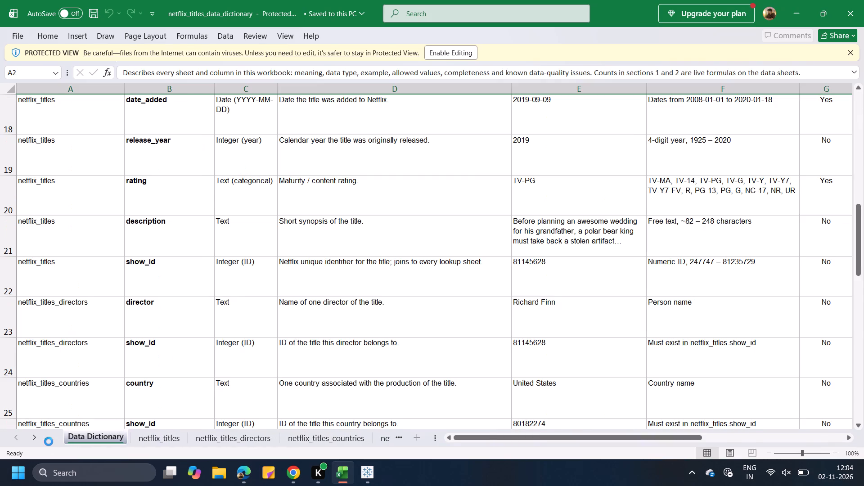
click(87, 443)
scroll(161, 382, up, 5)
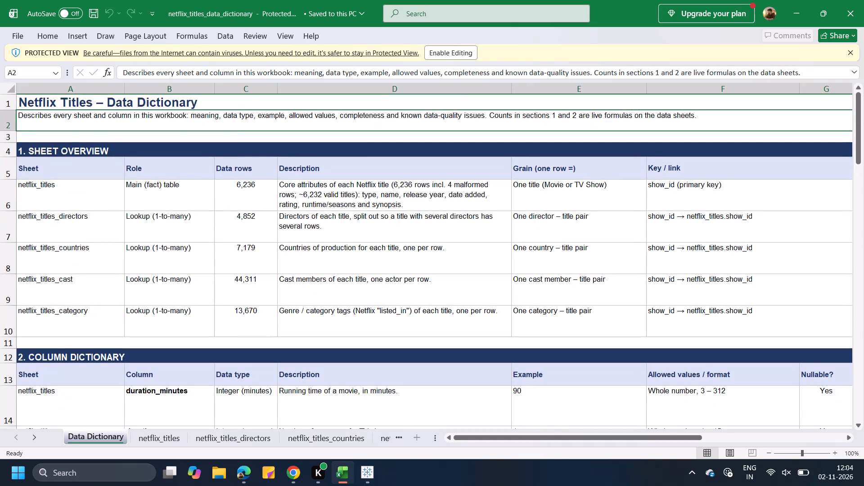
Switch to Tableau Public and connect to the netflix_titles Excel workbook in the Downloads folder.
click(364, 471)
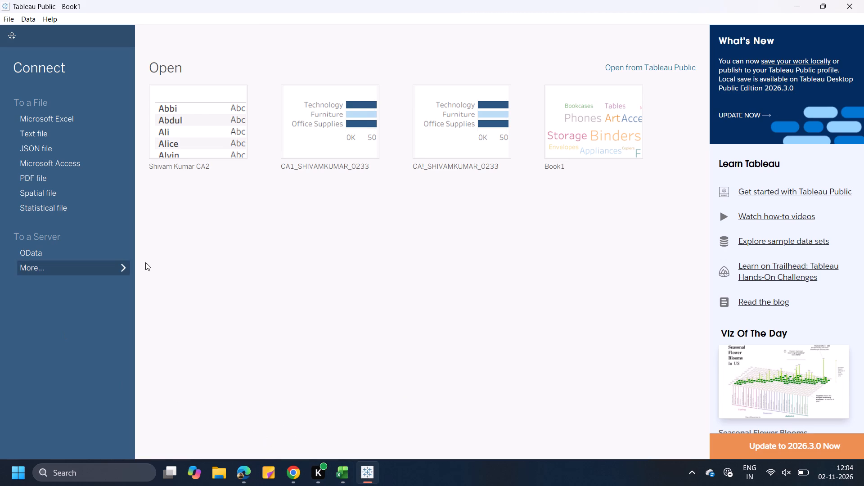
click(82, 121)
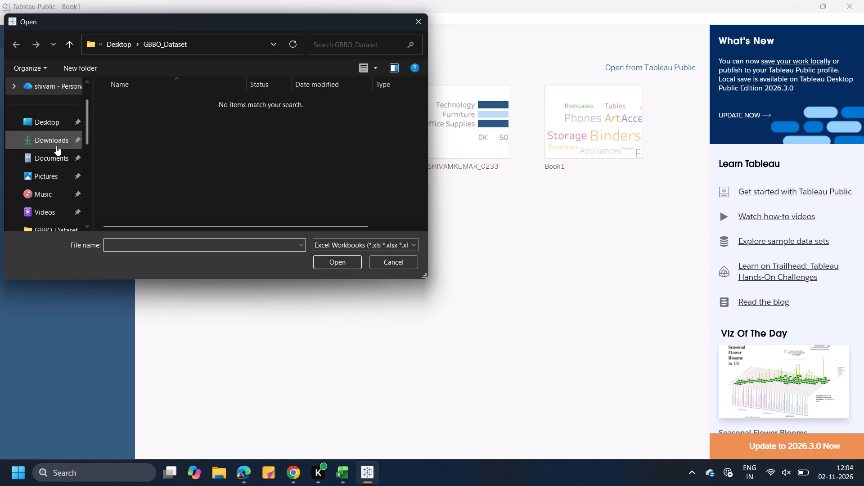
click(56, 146)
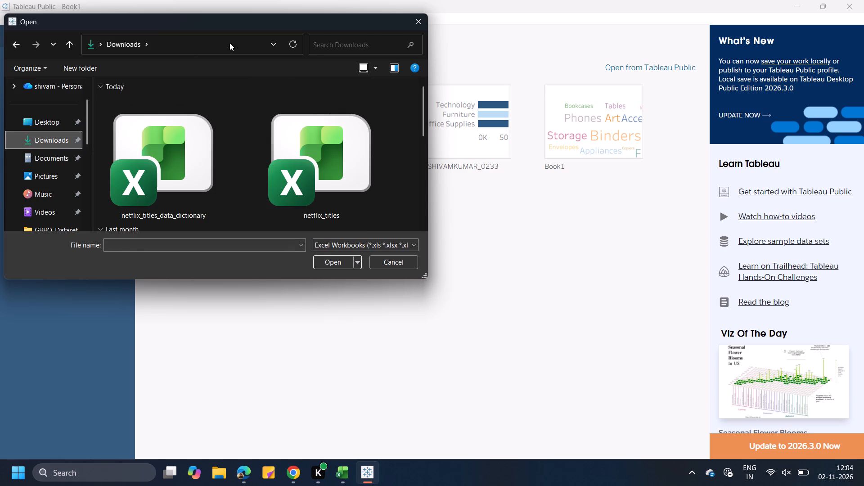
click(306, 164)
click(329, 260)
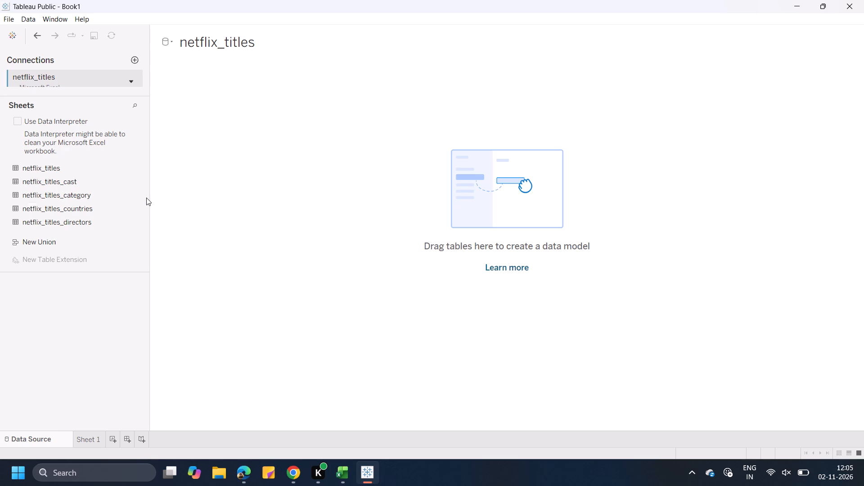
Build a data model with netflix_titles as the base table, related to netflix_titles_cast, netflix_titles_category, netflix_titles_countries and netflix_titles_directors.
drag(64, 167, 268, 163)
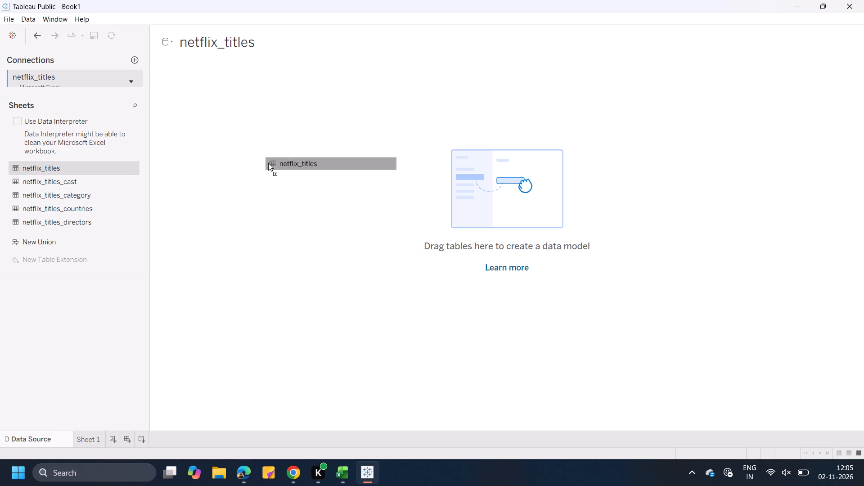
drag(268, 163, 274, 163)
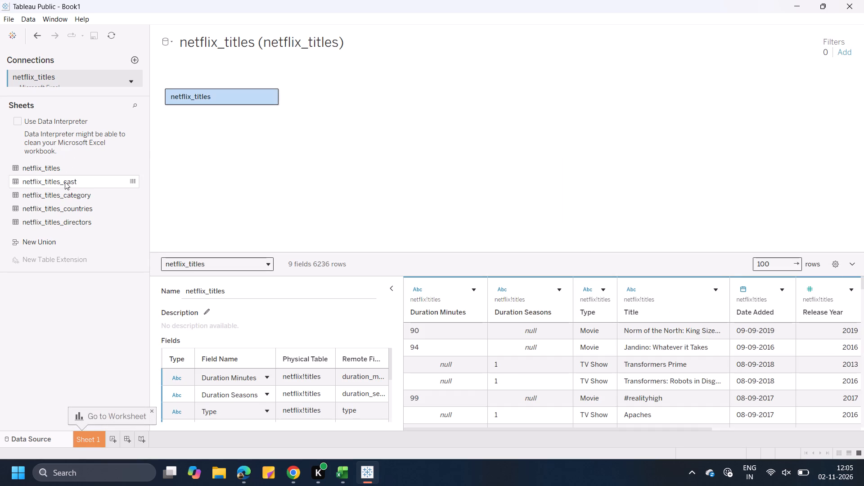
drag(65, 182, 332, 72)
drag(71, 183, 331, 89)
drag(67, 198, 315, 126)
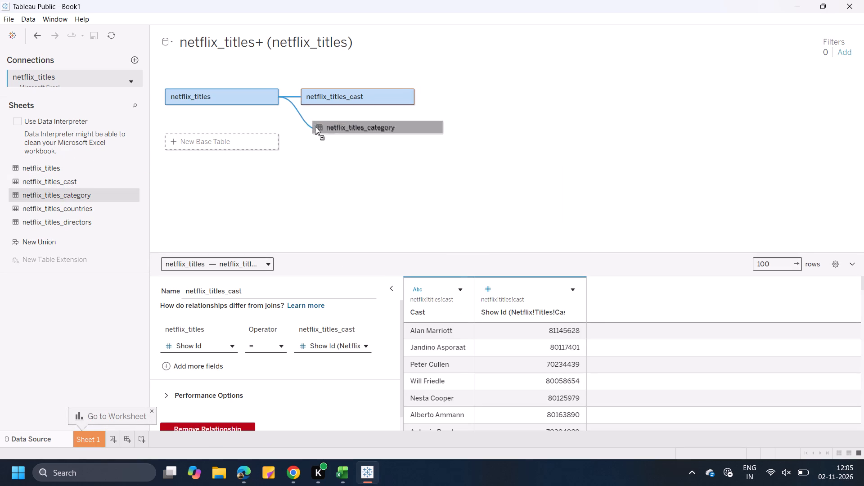
drag(315, 126, 302, 131)
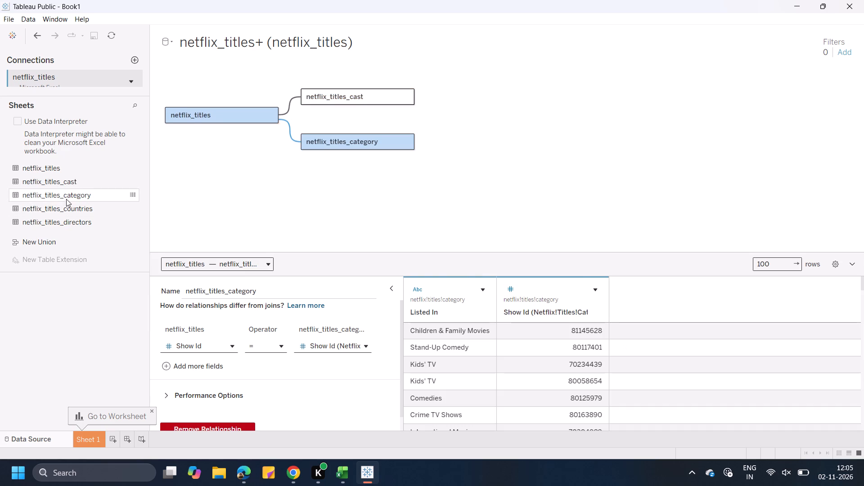
drag(72, 205, 317, 180)
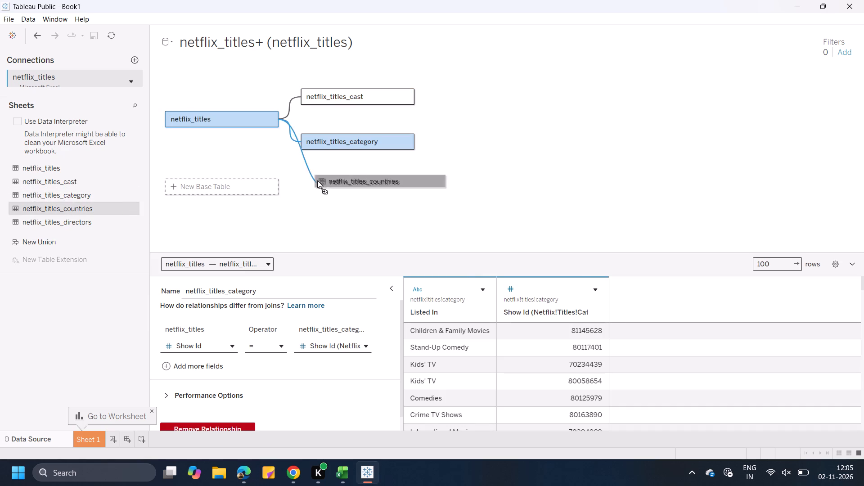
drag(317, 180, 306, 177)
drag(86, 224, 286, 216)
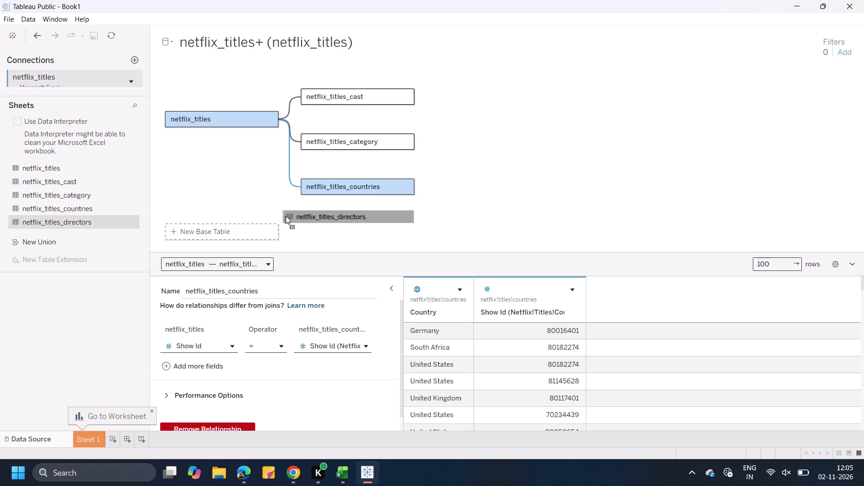
drag(286, 216, 300, 220)
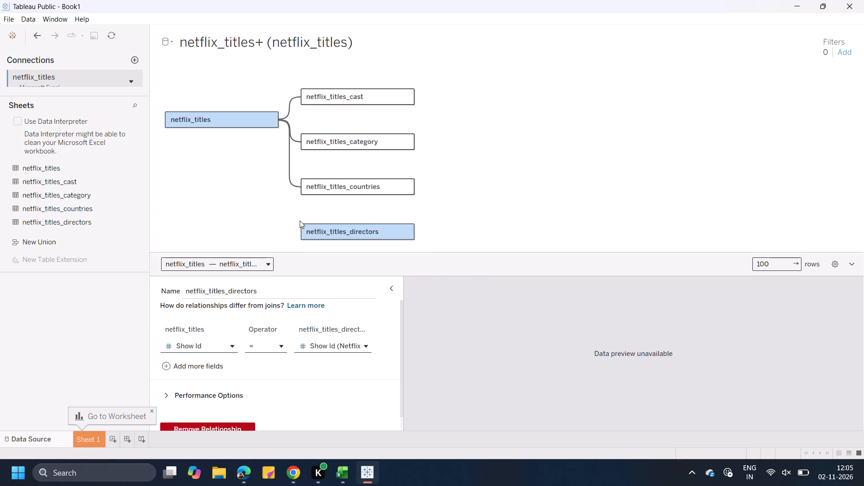
Open the Sheet 1 worksheet and look through the fields available from the related tables.
click(91, 441)
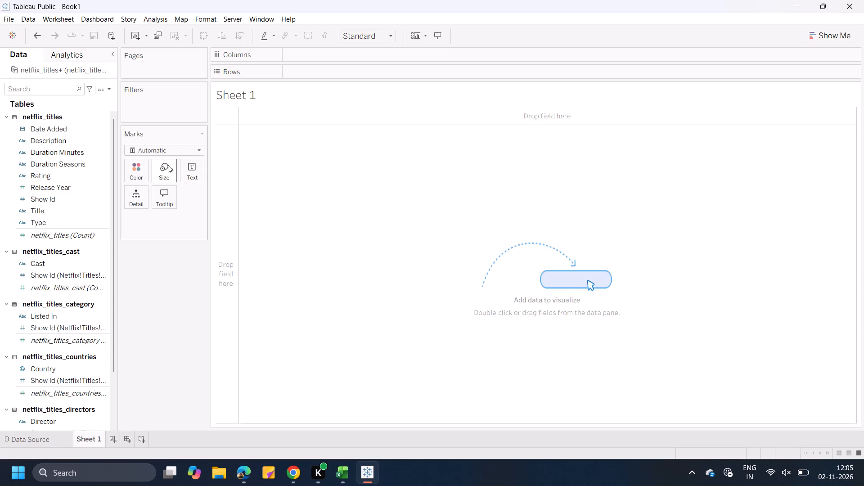
scroll(60, 236, down, 5)
scroll(60, 236, up, 8)
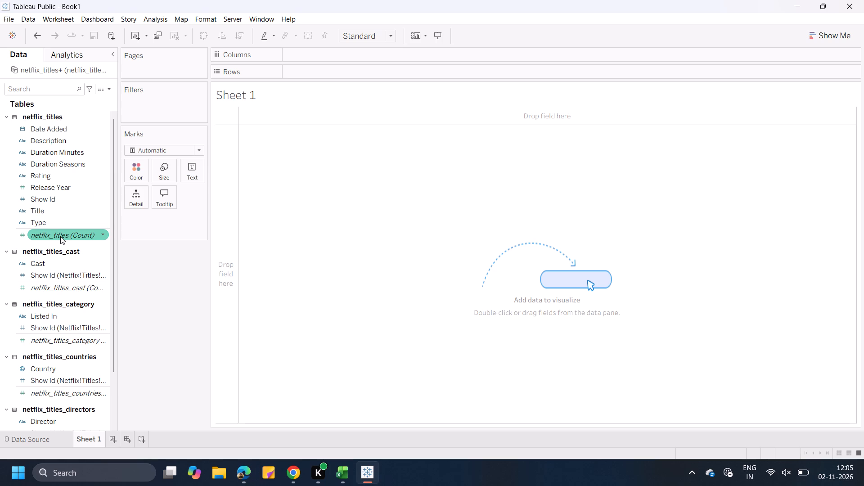
Open the netflix_titles workbook from the Downloads folder in Excel and examine the columns of its netflix_titles sheet.
click(333, 475)
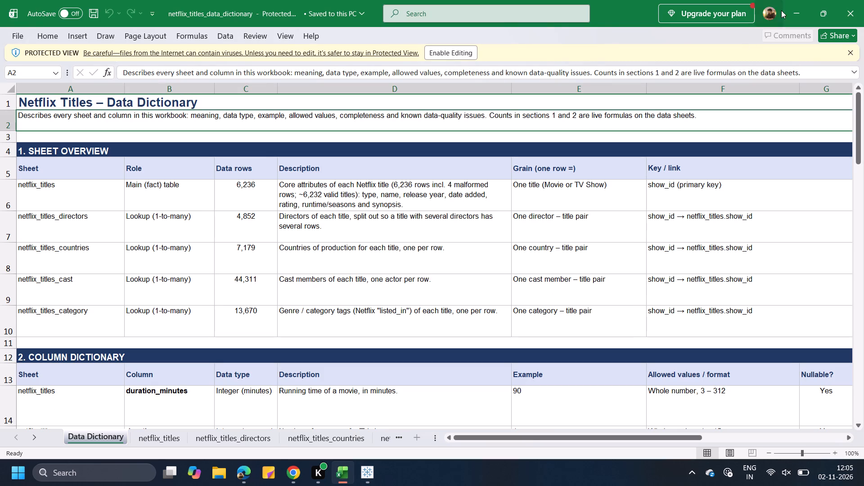
click(799, 9)
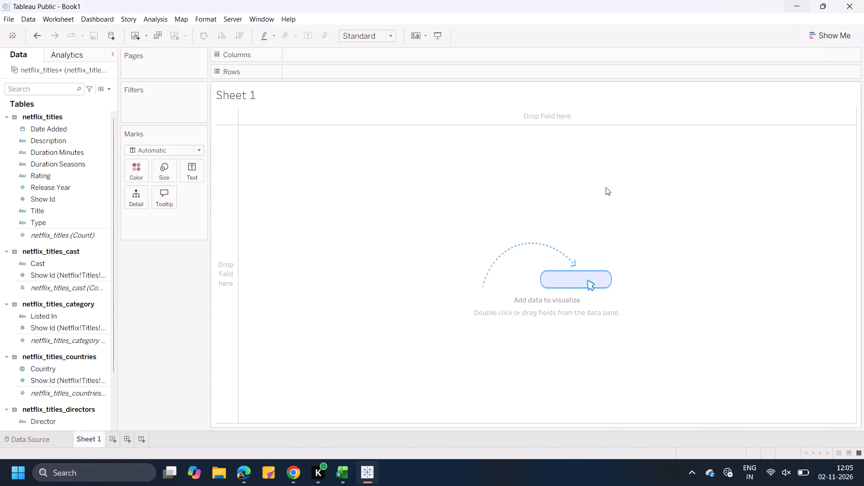
click(214, 477)
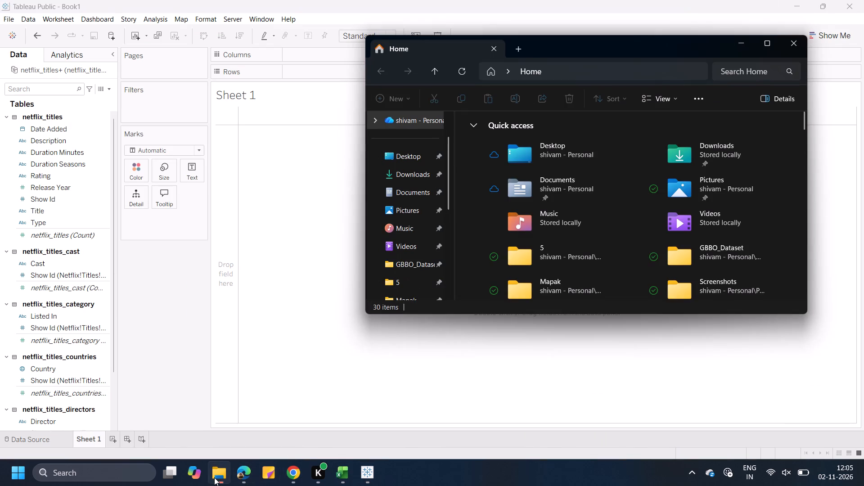
click(415, 167)
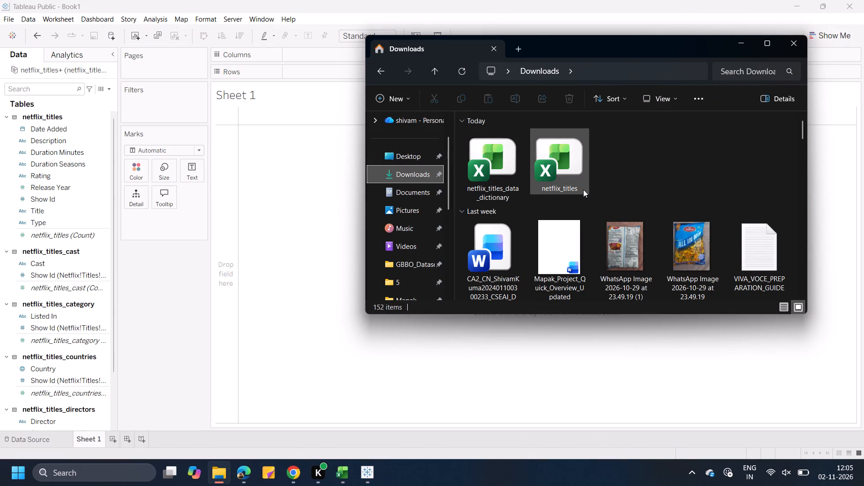
double_click(570, 166)
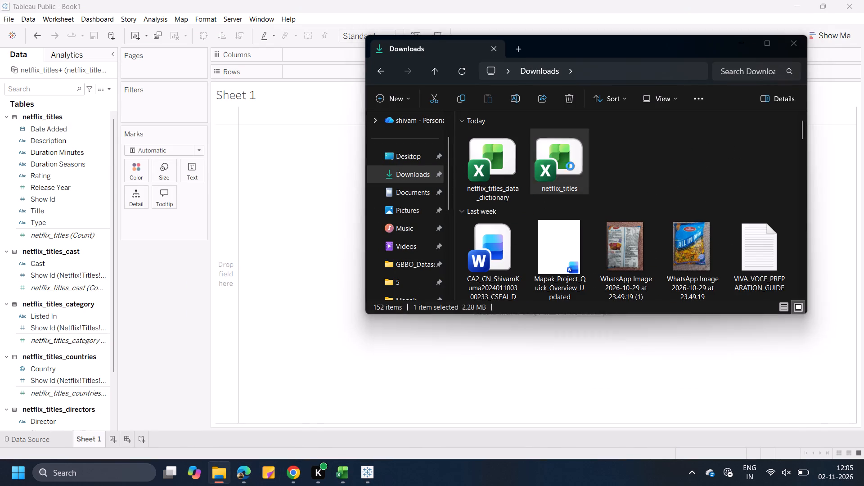
click(192, 251)
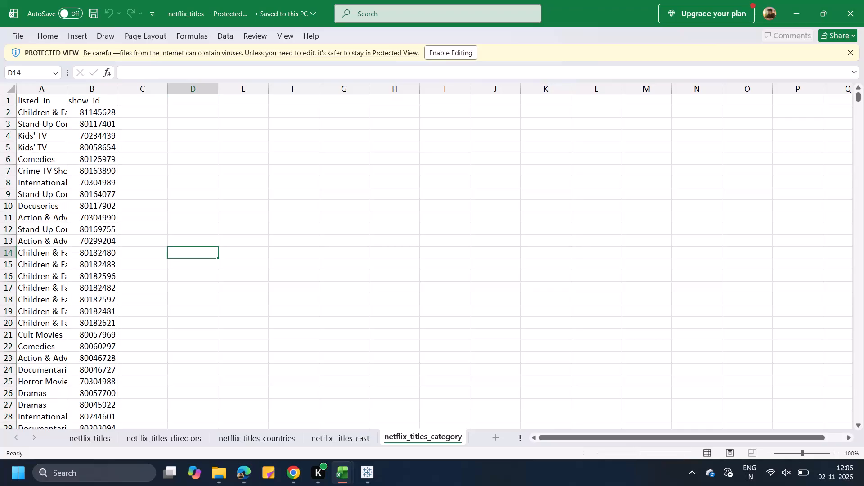
click(95, 440)
scroll(219, 276, up, 1)
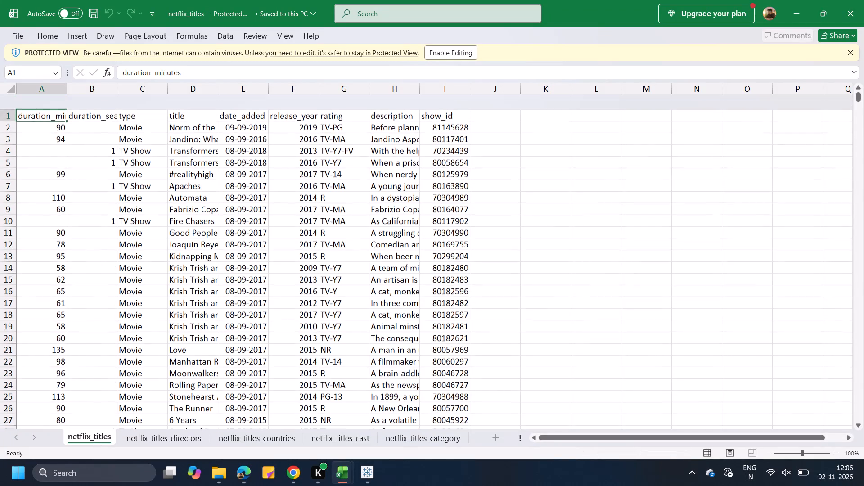
scroll(219, 276, up, 1)
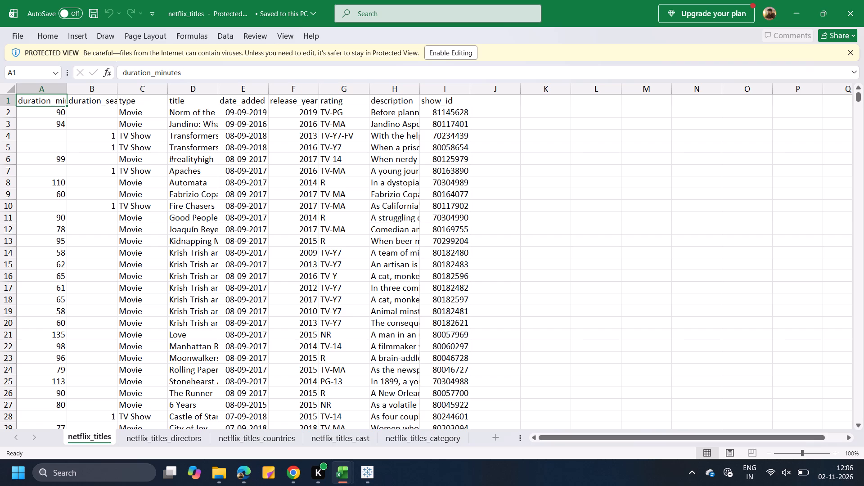
Enable editing in the netflix_titles workbook, add a blank sheet and move it in front of the netflix_titles sheet.
click(498, 437)
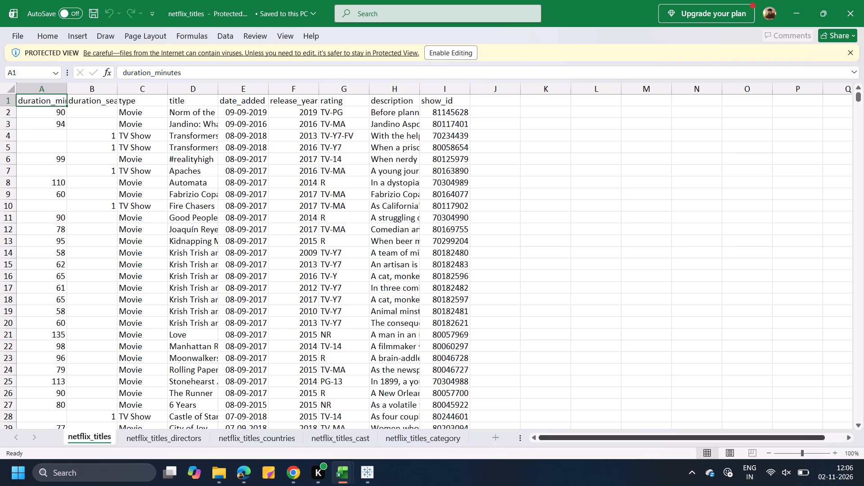
scroll(526, 232, up, 2)
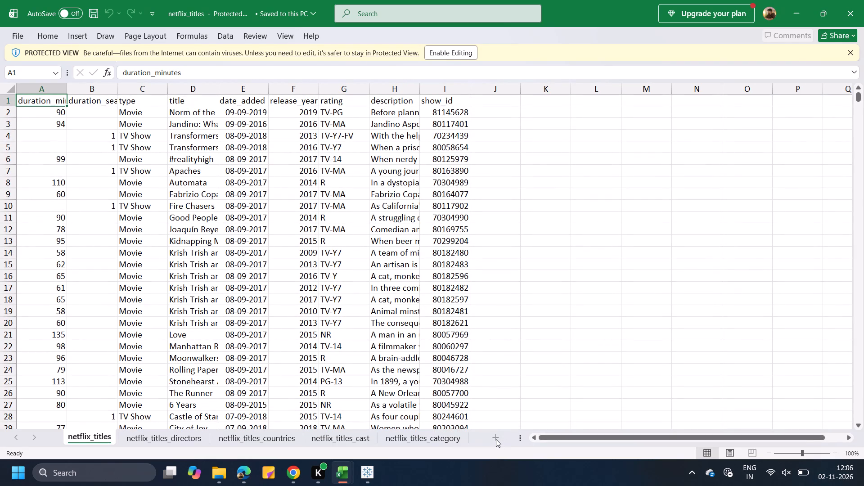
click(496, 439)
scroll(499, 406, left, 1)
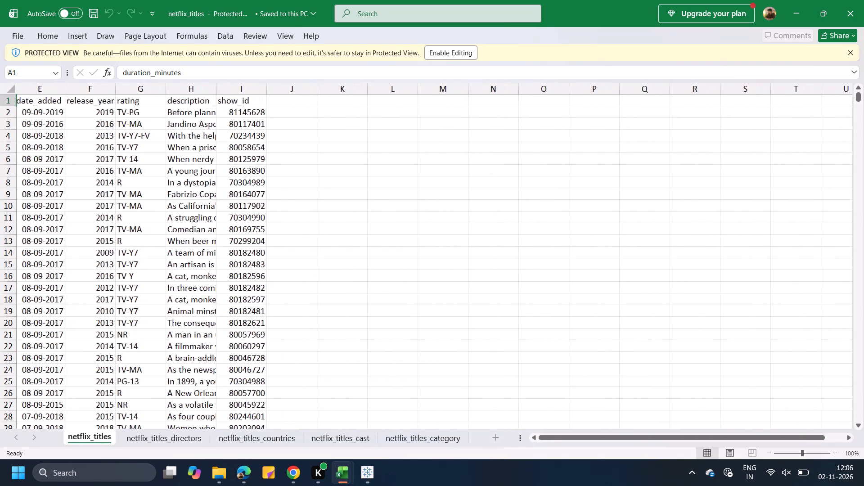
click(448, 52)
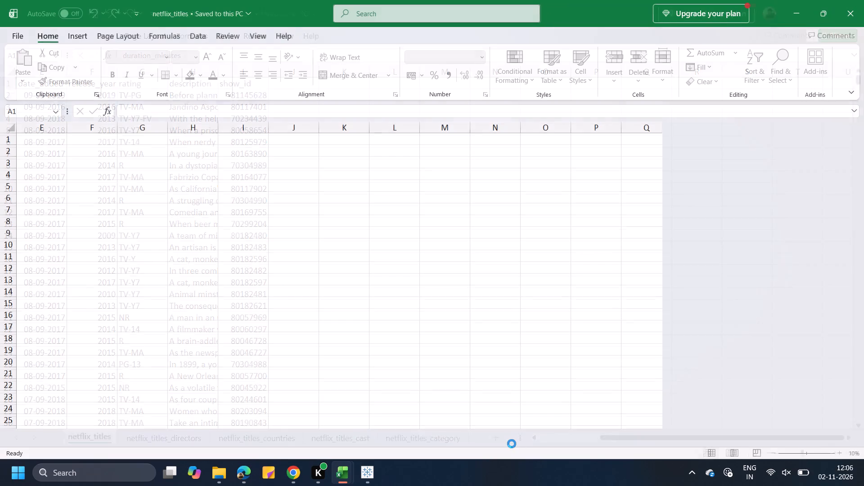
click(496, 440)
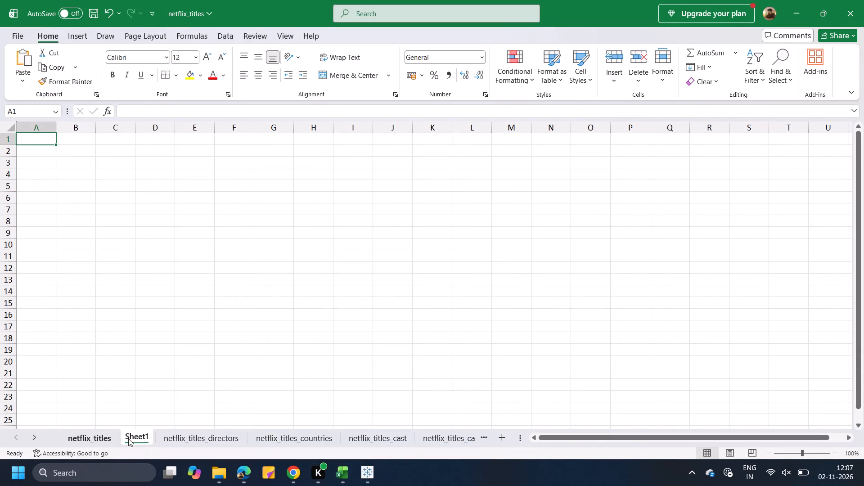
drag(138, 437, 64, 441)
drag(64, 441, 62, 440)
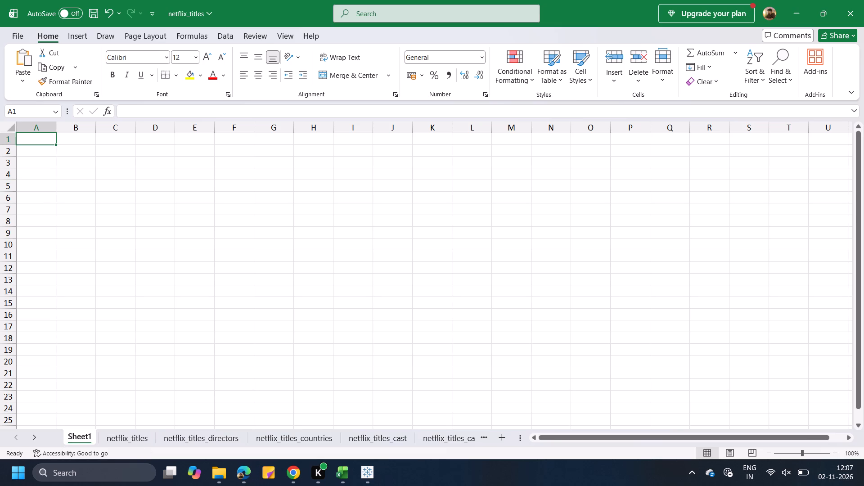
click(28, 144)
double_click(33, 139)
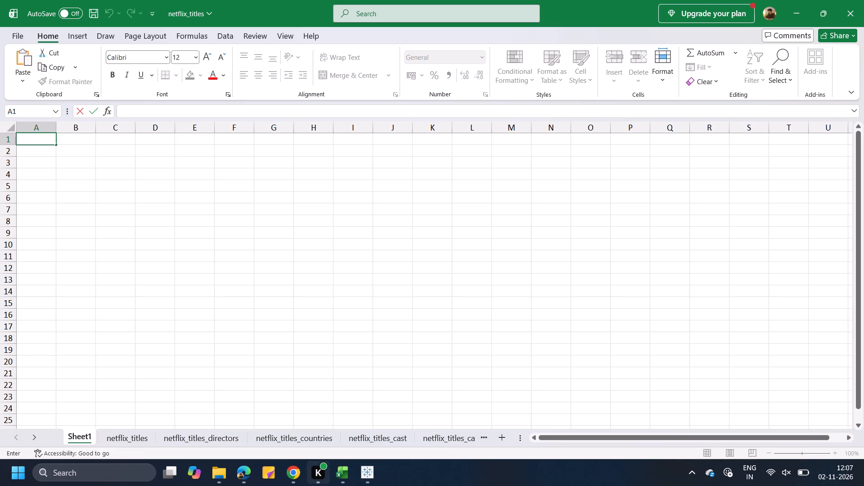
Switch to the netflix_titles_data_dictionary workbook and examine the layout and sections of its Data Dictionary sheet.
click(290, 388)
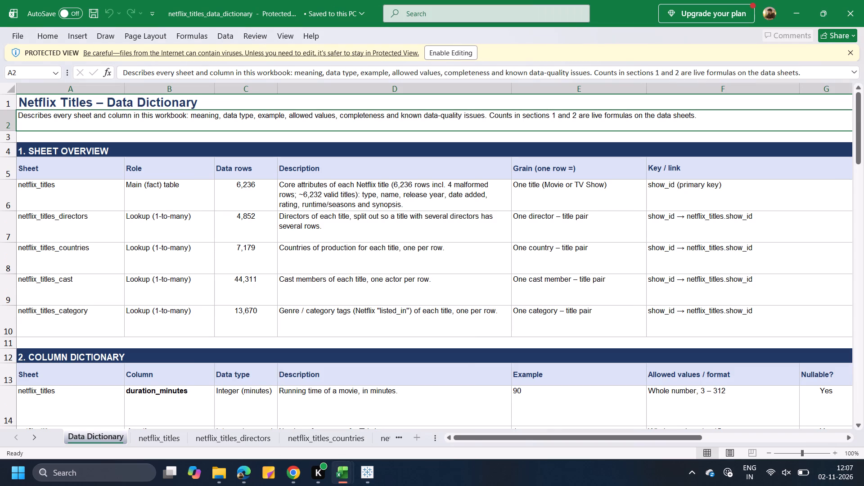
scroll(37, 295, down, 7)
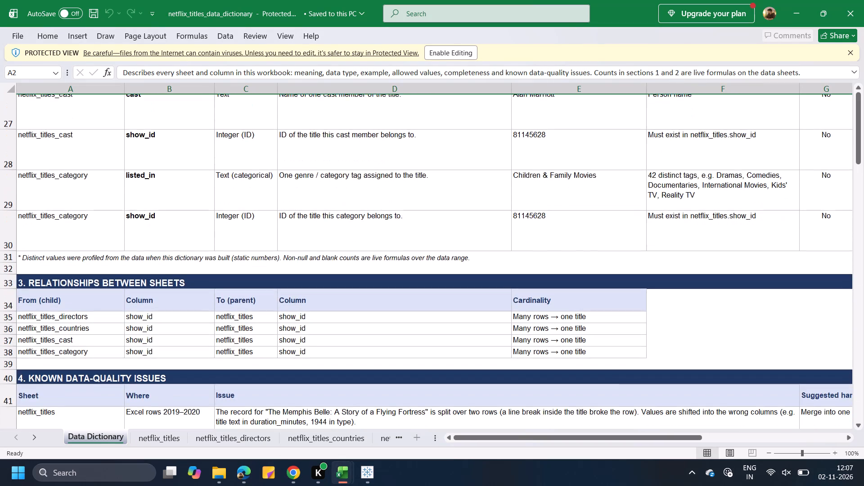
scroll(37, 295, down, 1)
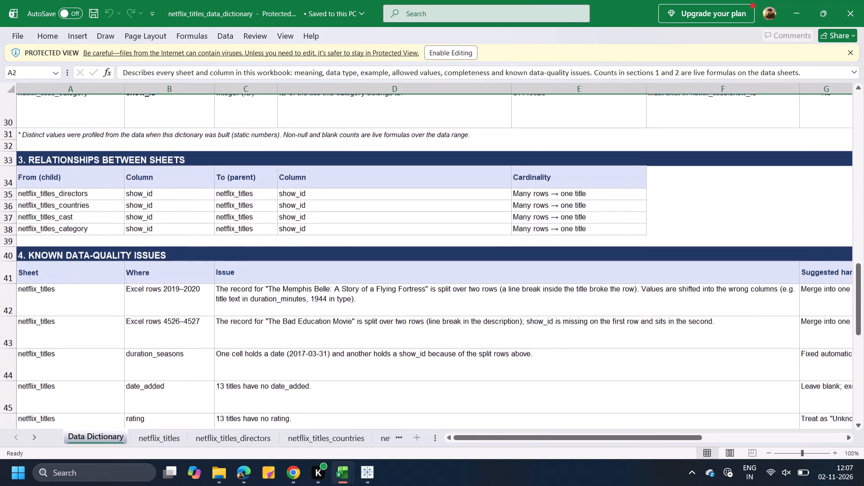
scroll(37, 295, up, 1)
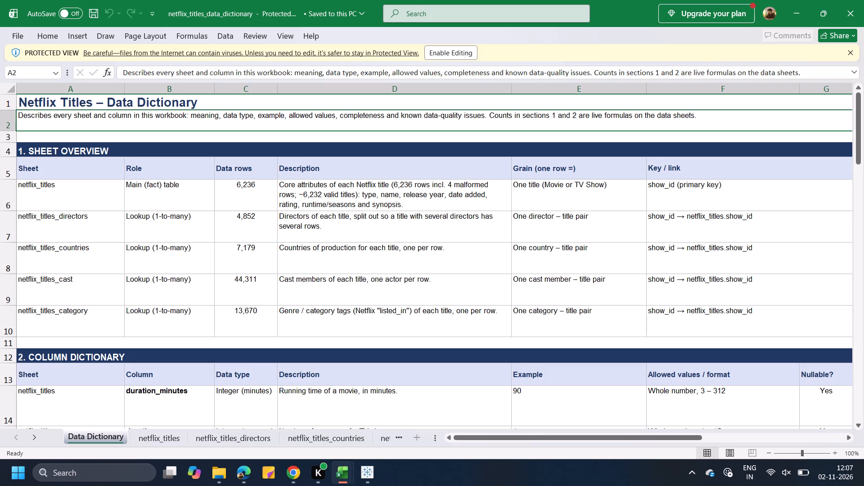
scroll(693, 213, left, 2)
scroll(693, 213, right, 4)
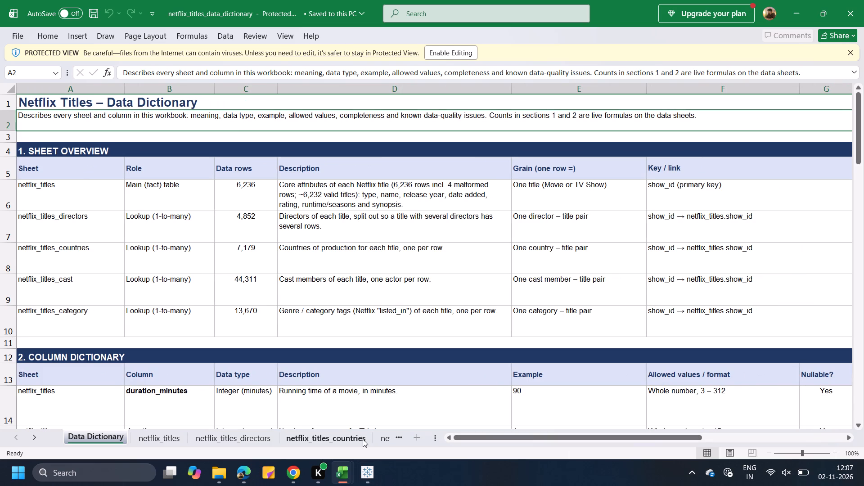
Return to the netflix_titles workbook and enter the header Field_name in cell A1 of the new blank sheet.
click(387, 423)
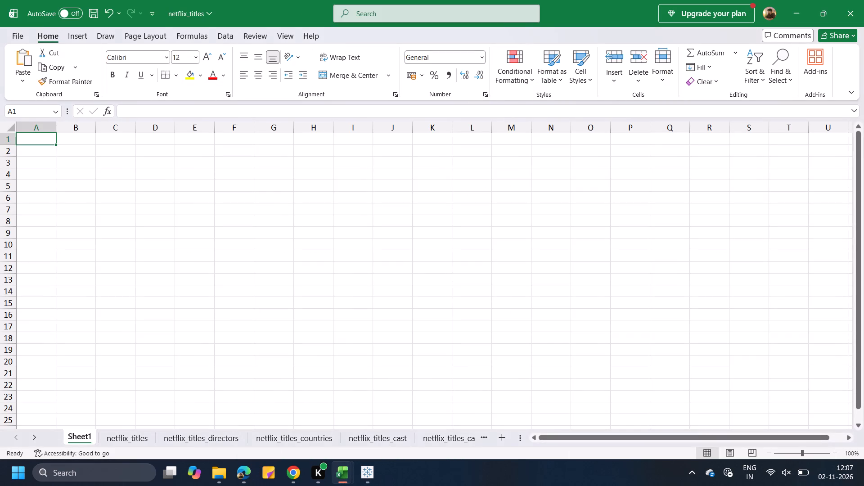
double_click(32, 144)
double_click(31, 139)
key(shift+f)
text(ield)
key(space)
key(BackSpace)
text(_bname)
key(BackSpace)
key(BackSpace)
key(BackSpace)
key(BackSpace)
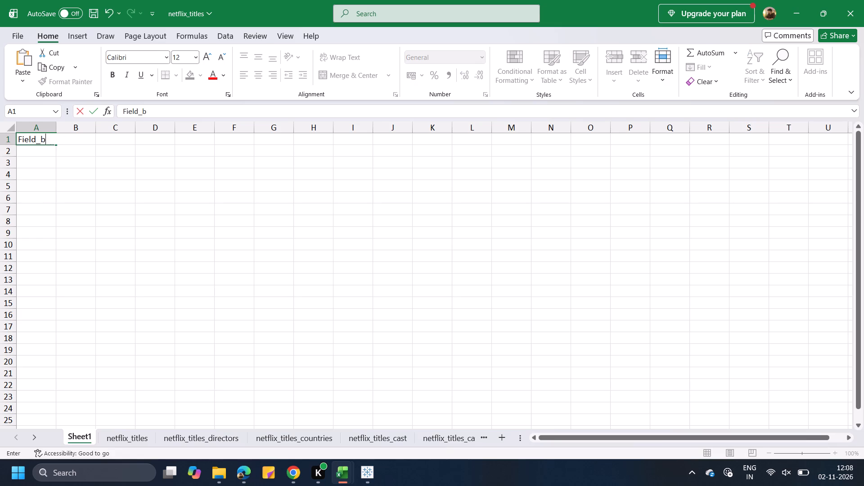
key(BackSpace)
text(name)
Enter the header "data type" in cell B1.
click(72, 132)
triple_click(76, 139)
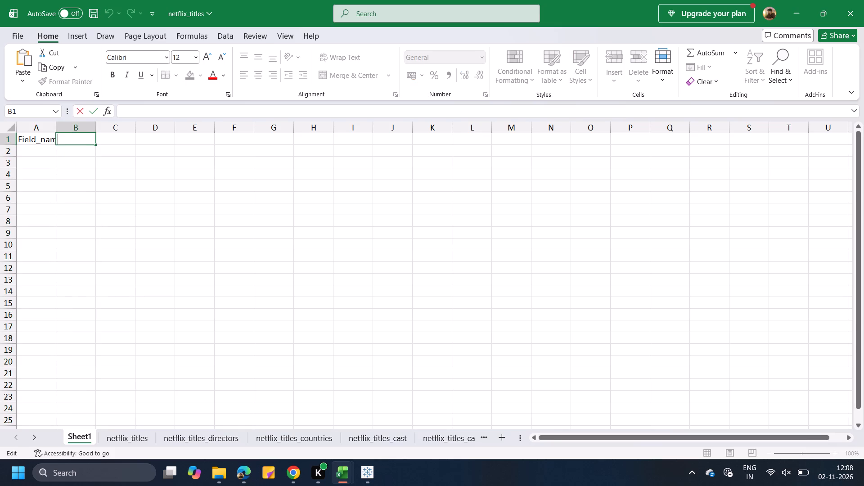
text(data)
key(space)
text(type)
key(space)
key(Right)
click(118, 139)
click(118, 139)
double_click(118, 139)
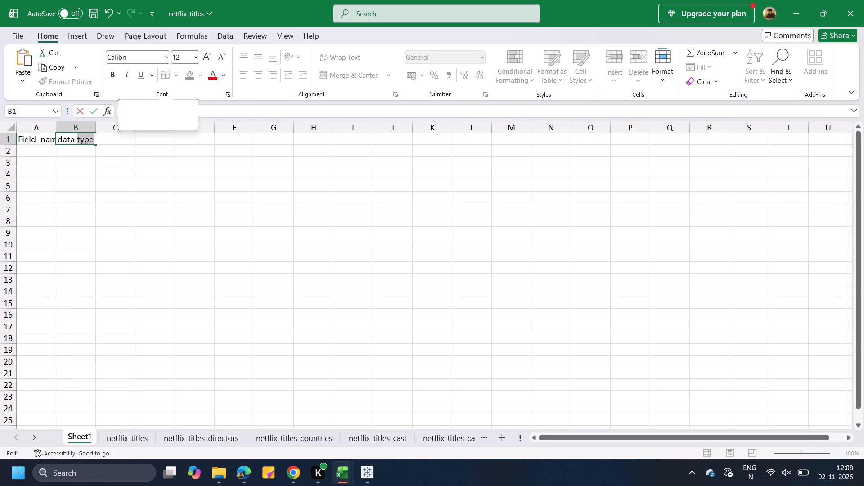
click(109, 130)
click(108, 143)
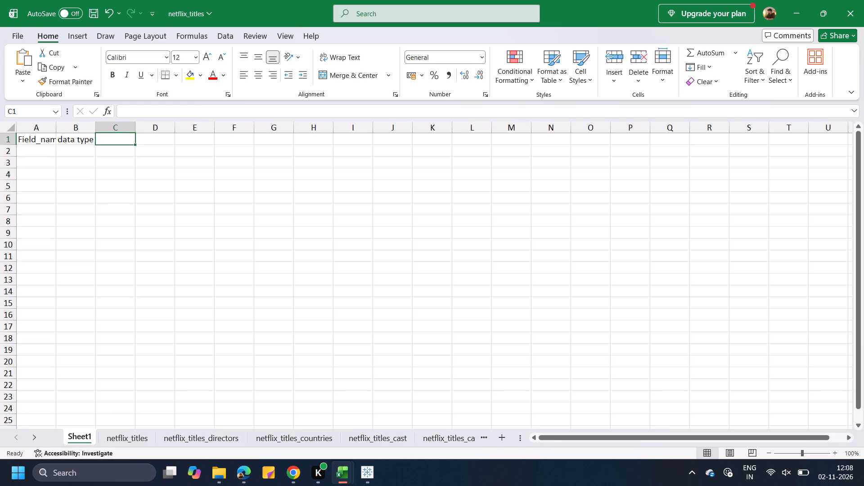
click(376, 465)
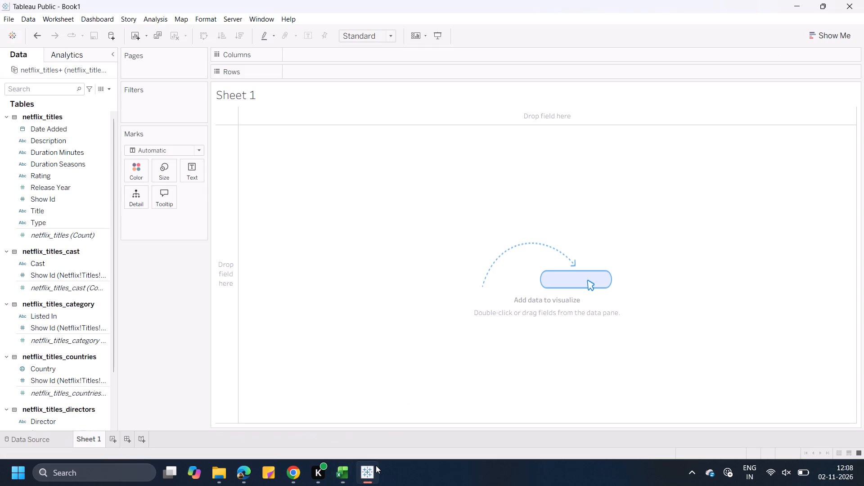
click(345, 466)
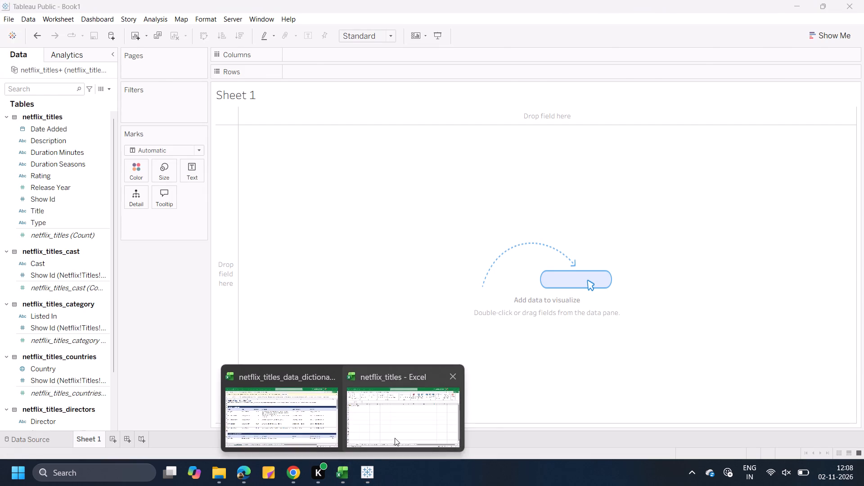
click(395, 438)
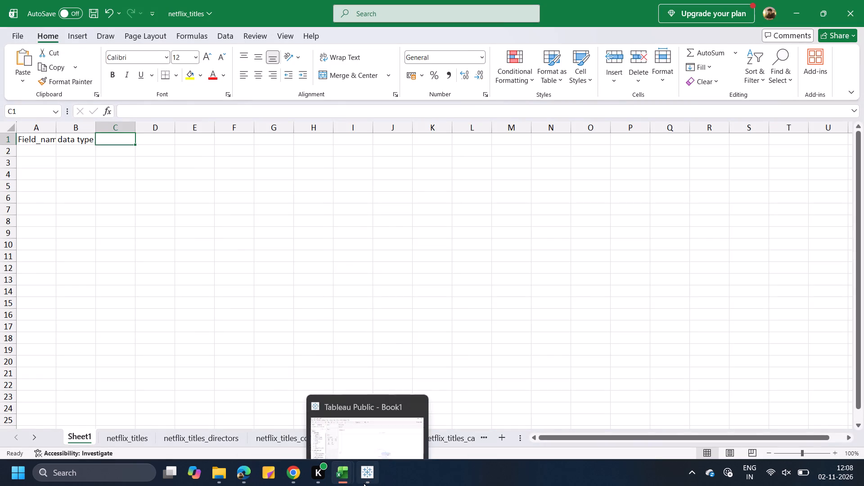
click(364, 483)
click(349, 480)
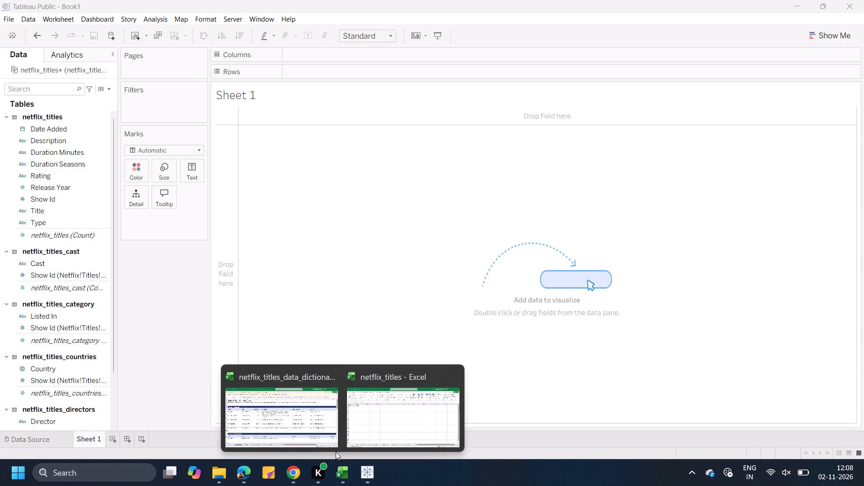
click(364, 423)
Enter the header "discription" in cell C1 of the new sheet.
click(120, 142)
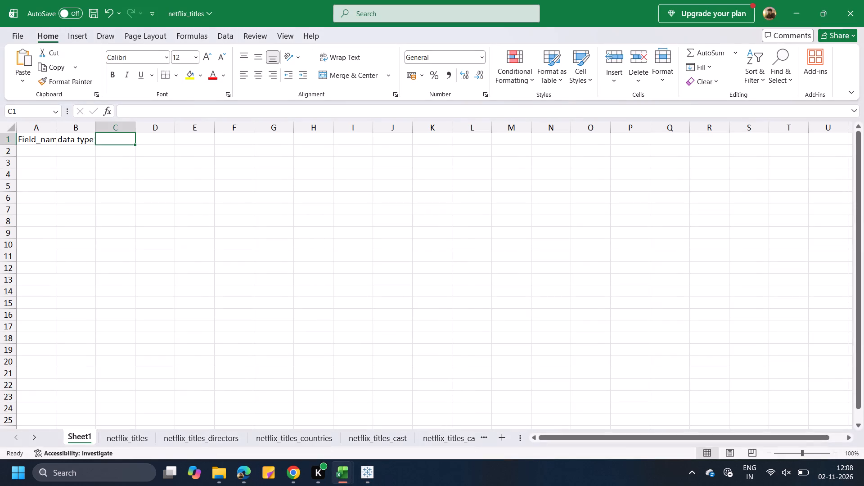
text(dis)
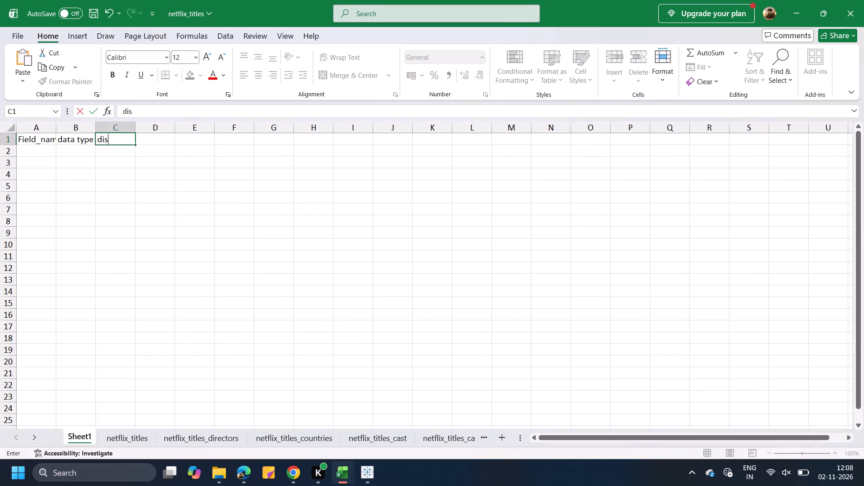
text(cription)
click(158, 139)
key(Right)
click(157, 158)
click(158, 145)
click(160, 143)
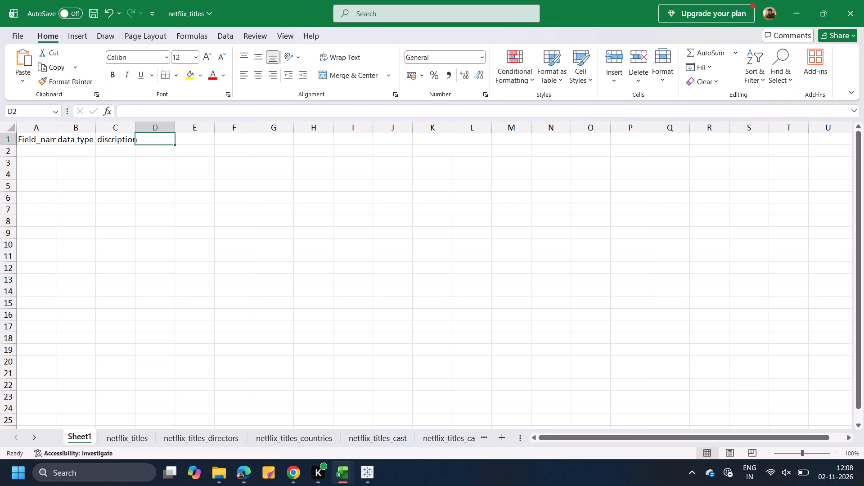
Autofit the widths of columns A, B and C to their header text.
double_click(135, 126)
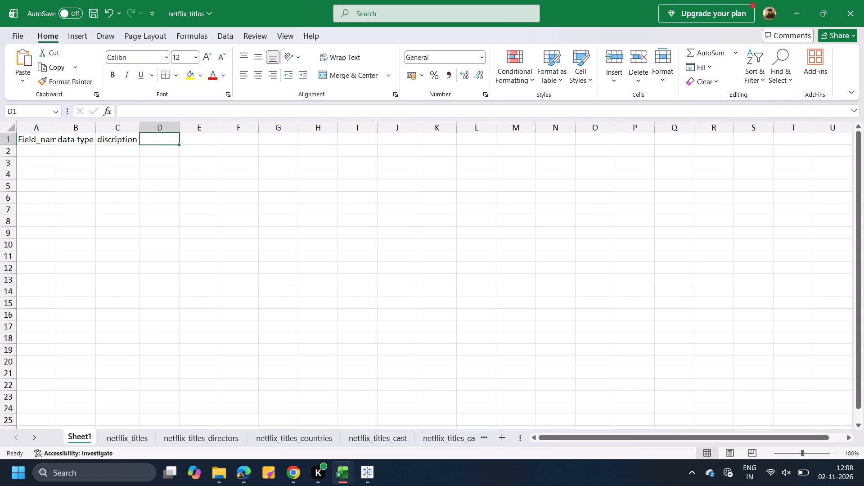
double_click(95, 129)
double_click(55, 129)
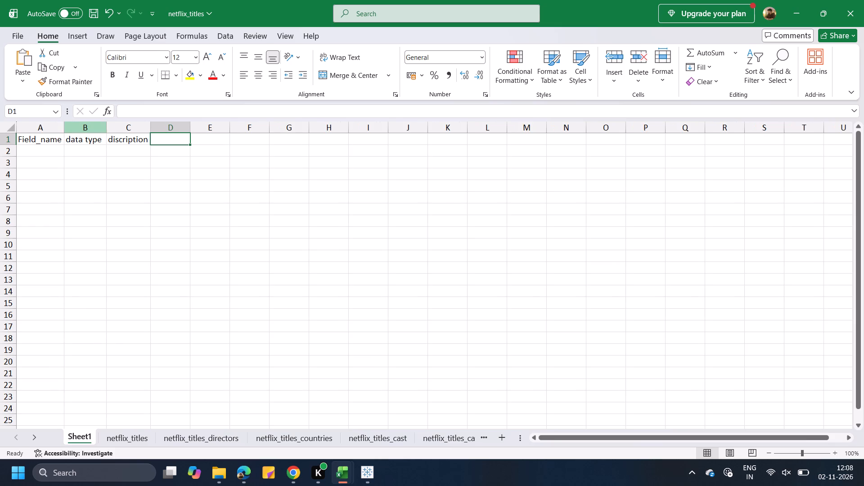
Enter the header "dimension" in cell D1 and autofit column D to it.
double_click(172, 140)
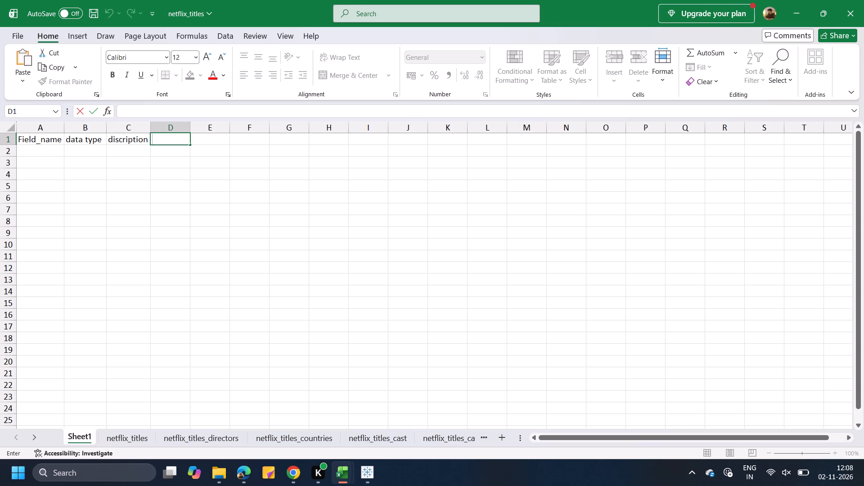
key(r)
key(BackSpace)
text(dimension)
click(214, 137)
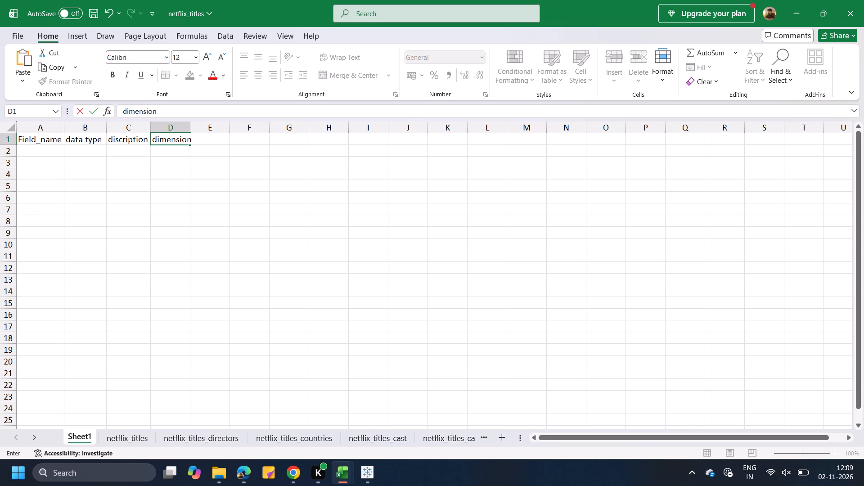
click(223, 122)
click(220, 141)
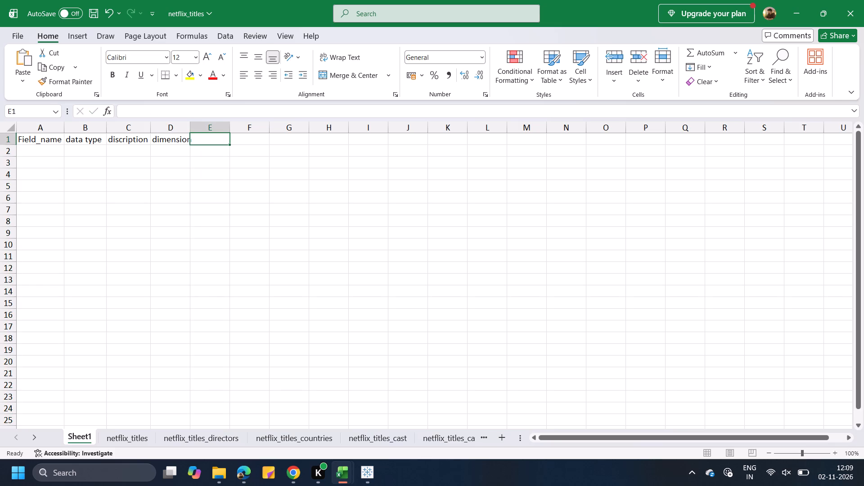
double_click(191, 128)
Enter the header "row analysis" in cell E1 and autofit column E to it.
double_click(214, 138)
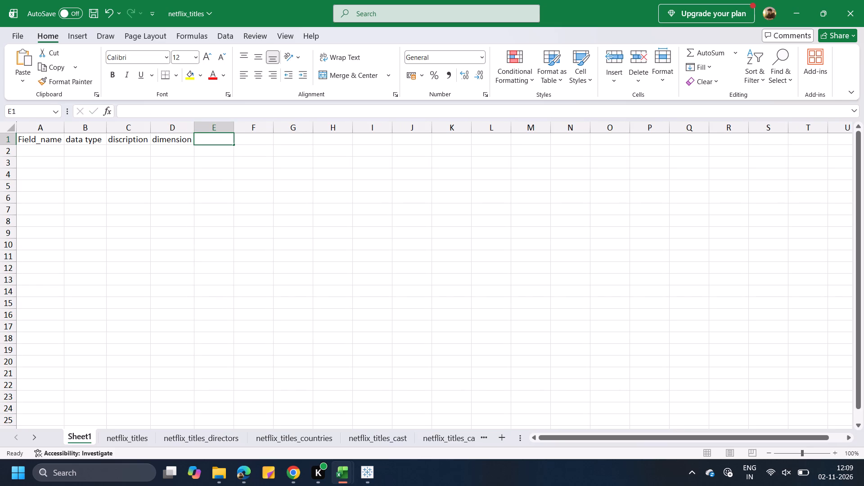
key(r)
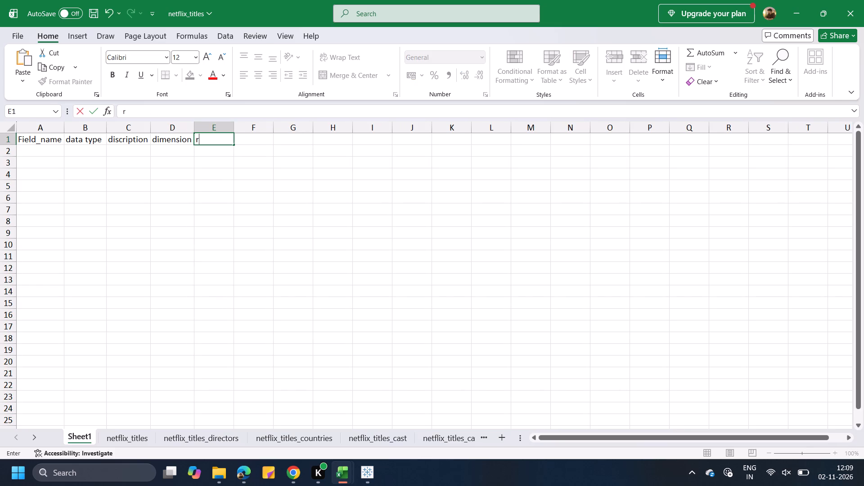
text(ow)
key(space)
text(analysis)
click(256, 139)
click(252, 160)
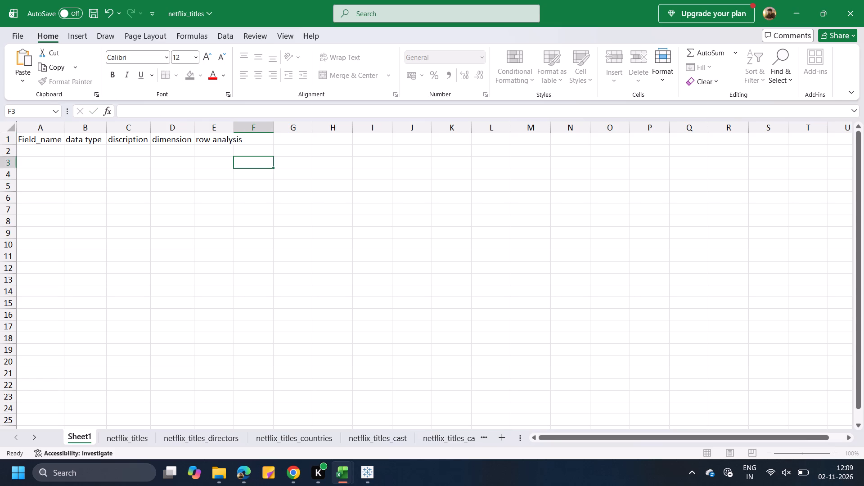
click(258, 139)
double_click(234, 127)
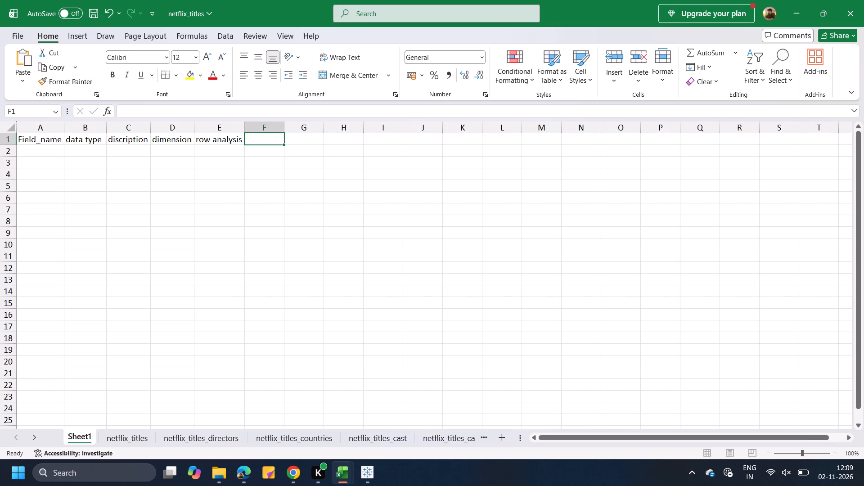
Open cell F1 for entry, then switch to the Tableau Public workbook to consult the netflix_titles field list.
double_click(264, 141)
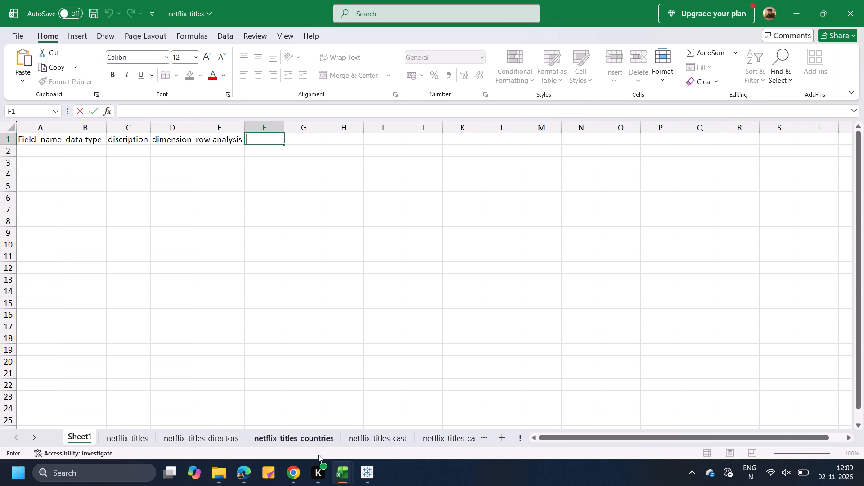
click(386, 411)
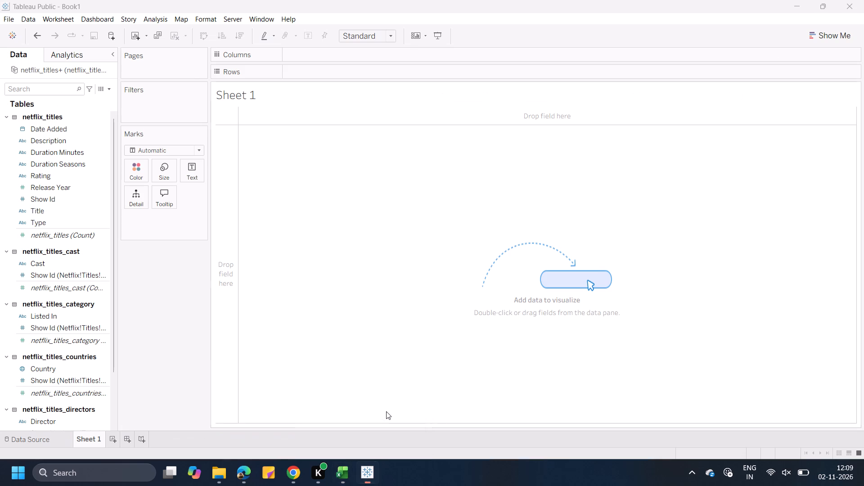
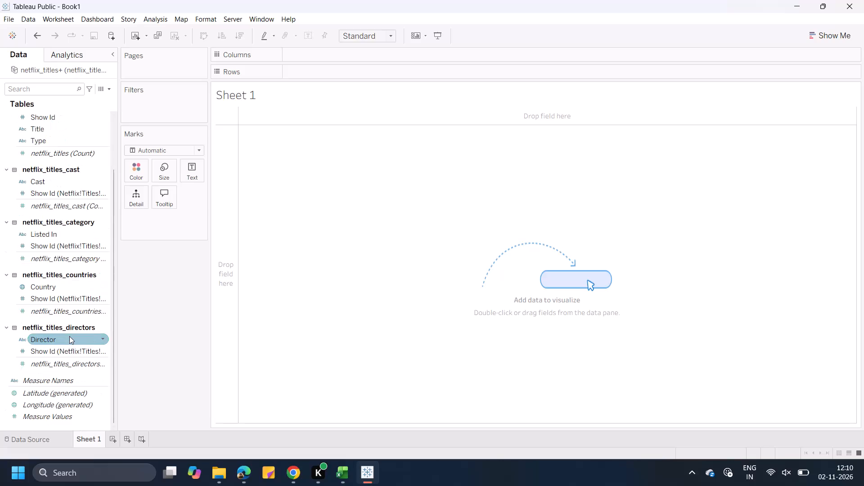
Start a new calculated field on the netflix_titles data source, name it "Content_Age" and open its formula area for entry.
scroll(69, 336, up, 8)
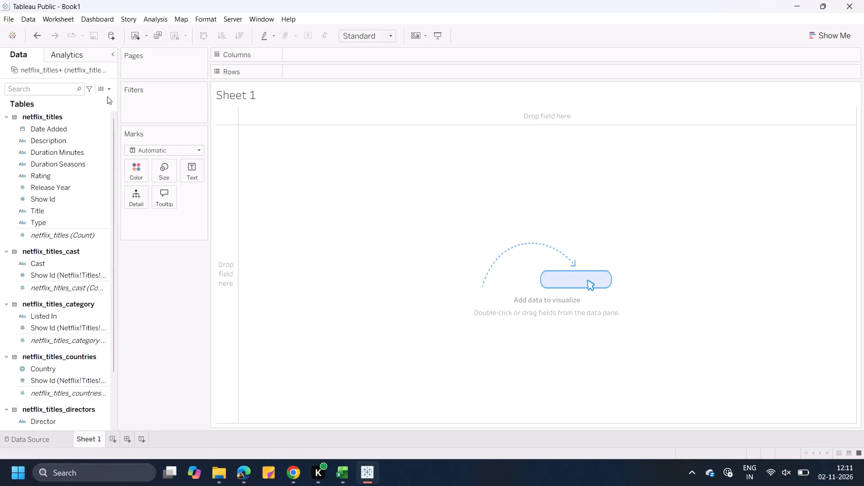
click(112, 92)
click(76, 100)
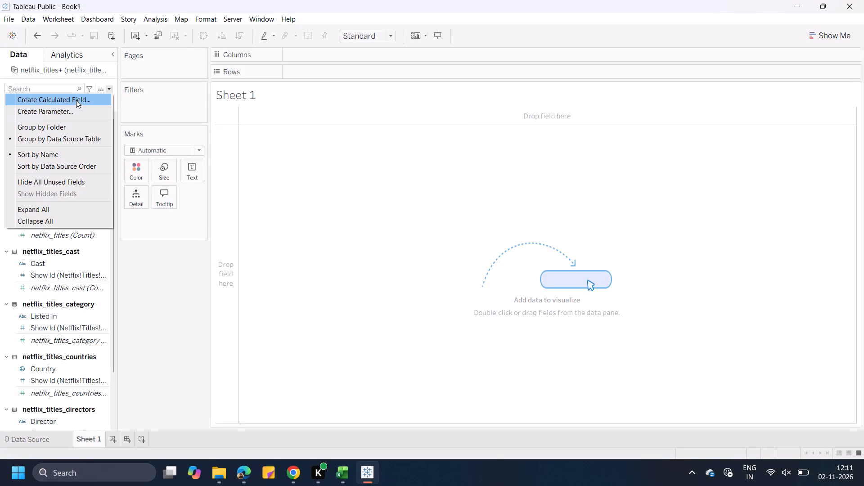
key(BackSpace)
key(BackSpace)
key(BackSpace)
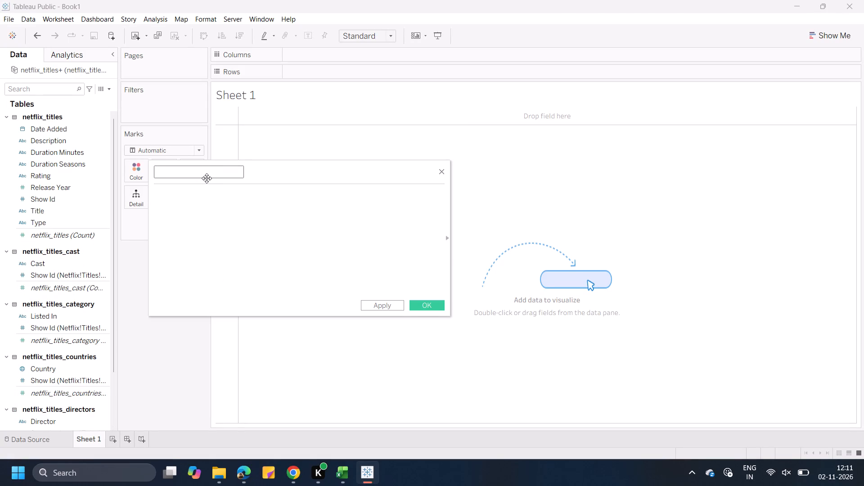
text(Content)
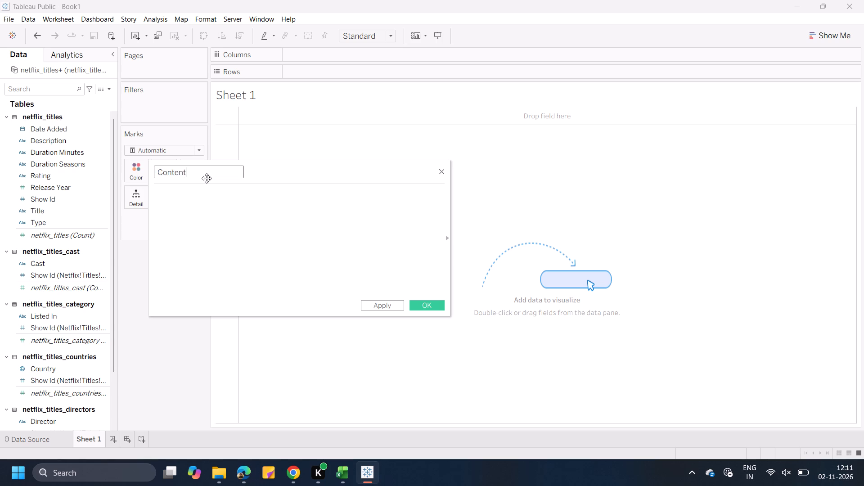
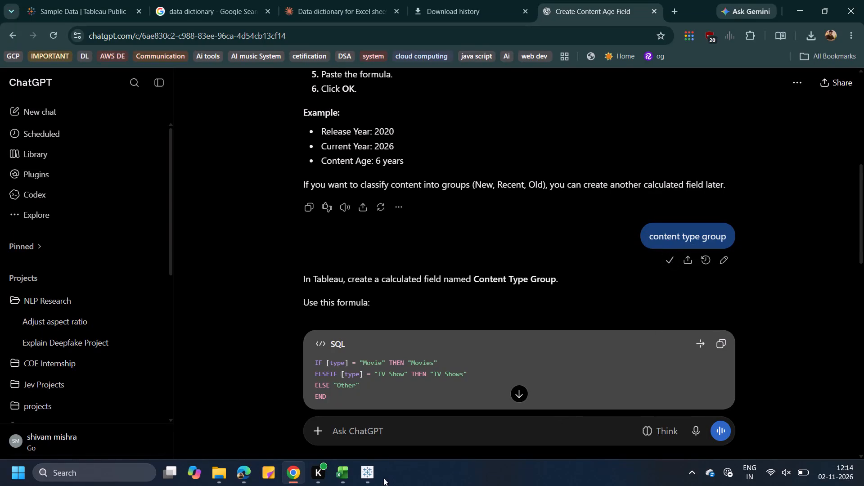
Switch to Tableau, name the new calculated field "content type group" and apply it.
click(366, 474)
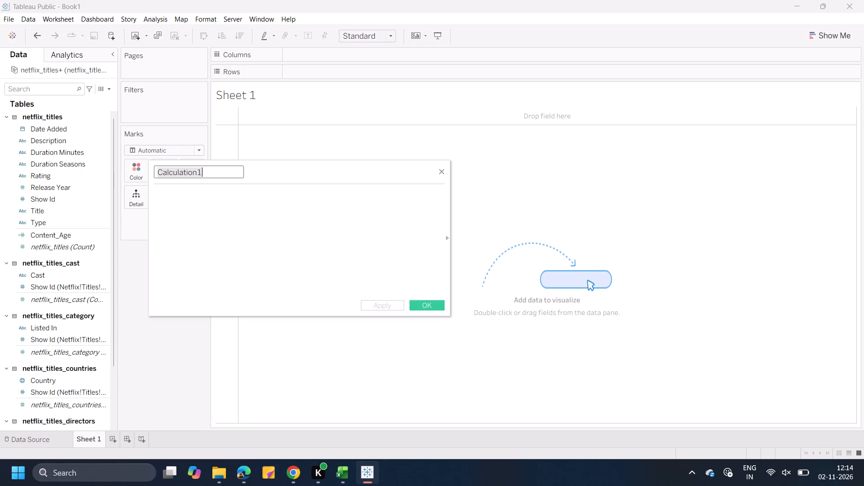
drag(219, 174, 125, 175)
key(BackSpace)
key(ctrl+v)
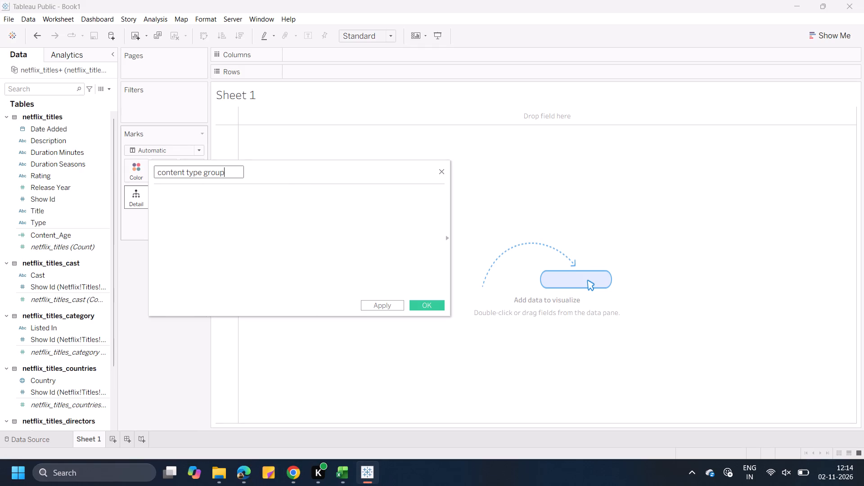
click(393, 306)
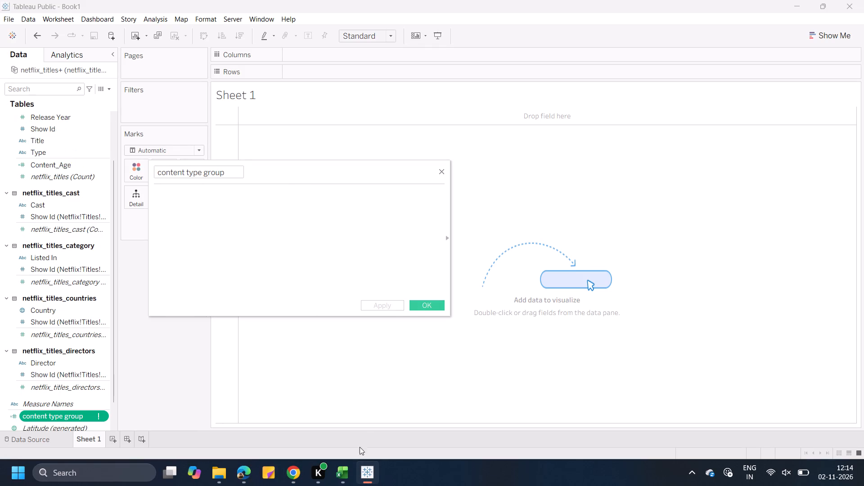
Copy the Content Type Group IF/ELSEIF formula from ChatGPT into the empty content type group calculation in Tableau and save the field.
click(234, 191)
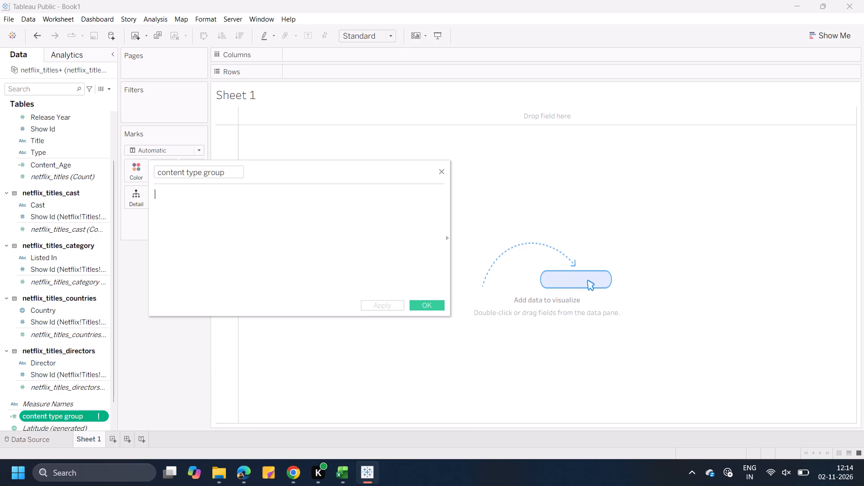
click(289, 477)
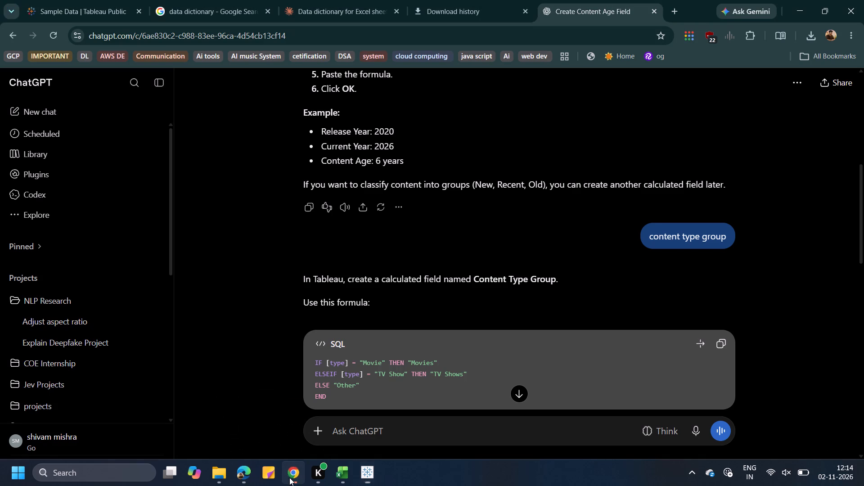
click(729, 345)
click(374, 472)
key(ctrl+v)
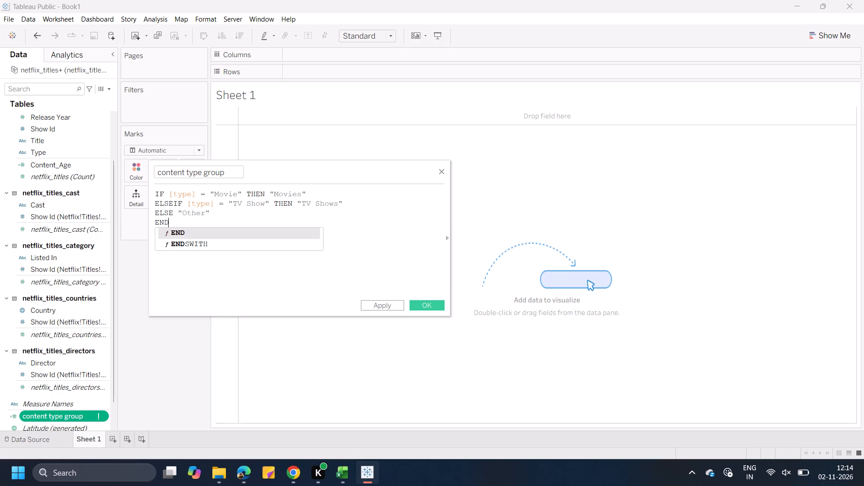
click(337, 290)
click(391, 306)
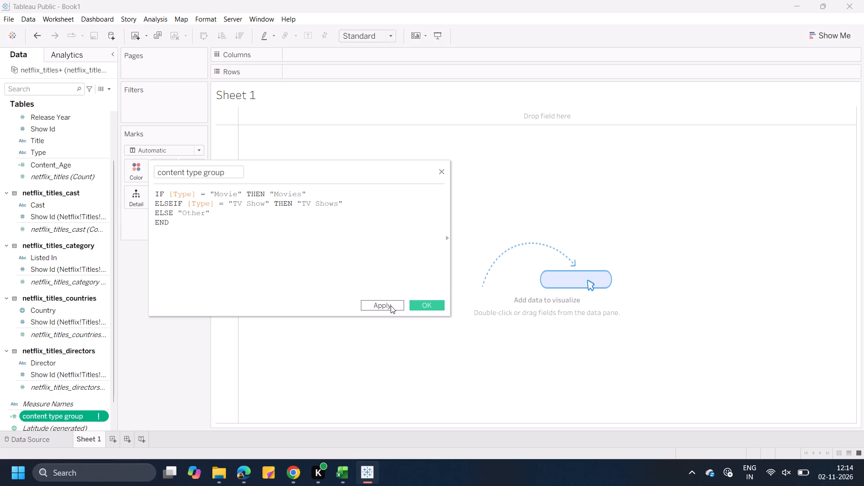
click(420, 306)
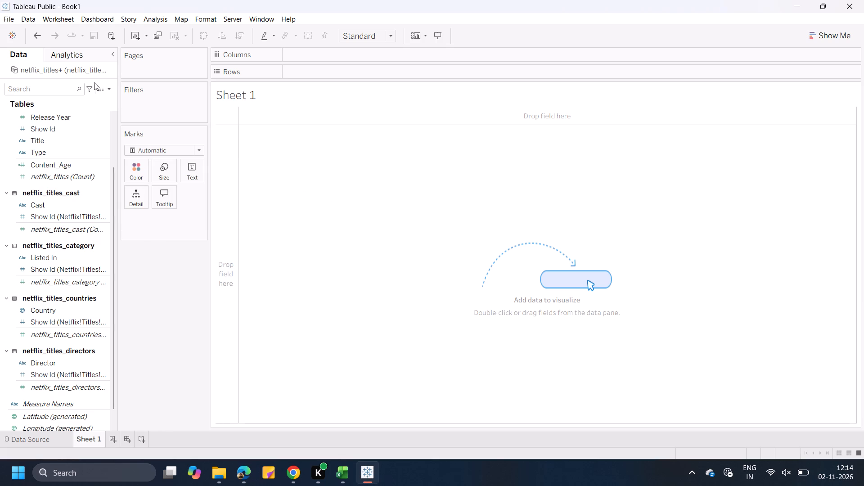
Create another calculated field in Tableau and name it with the "movie duration categories" prompt text copied from ChatGPT.
click(105, 85)
click(107, 90)
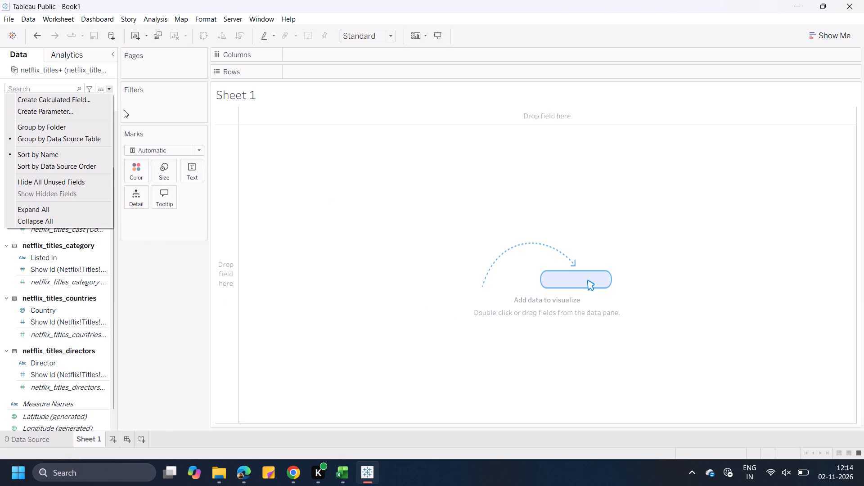
click(94, 95)
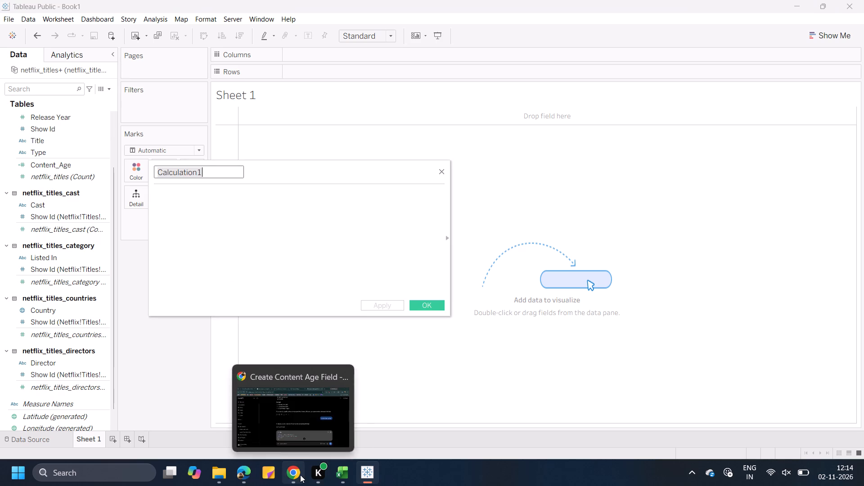
click(300, 475)
scroll(574, 377, down, 6)
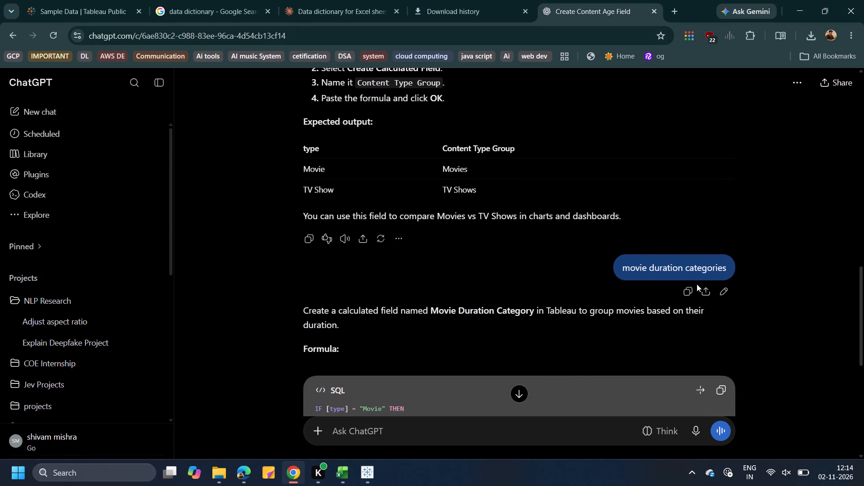
click(690, 286)
click(368, 472)
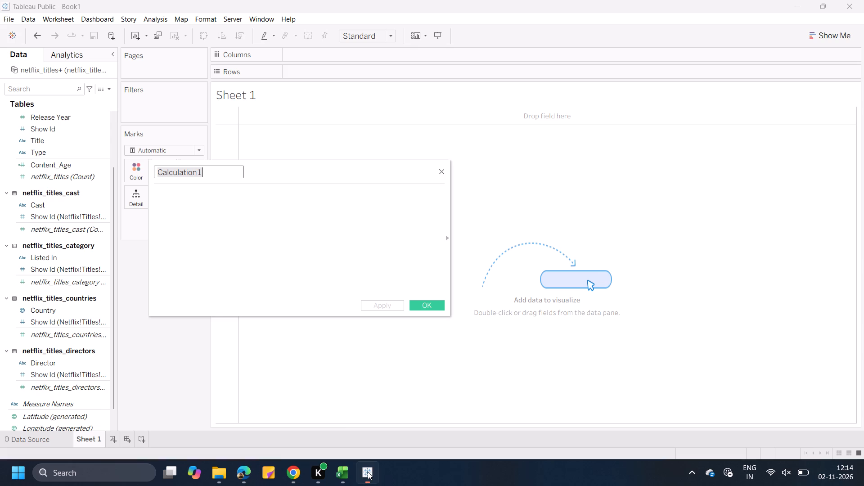
drag(213, 177, 111, 178)
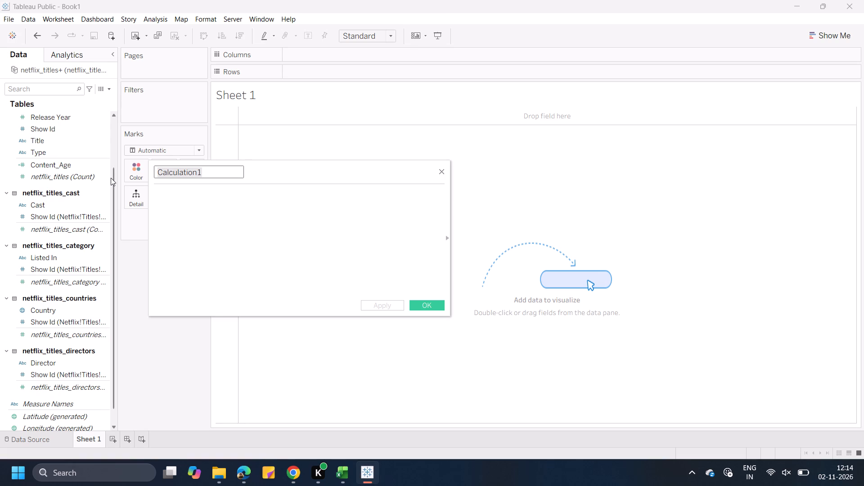
key(ctrl+v)
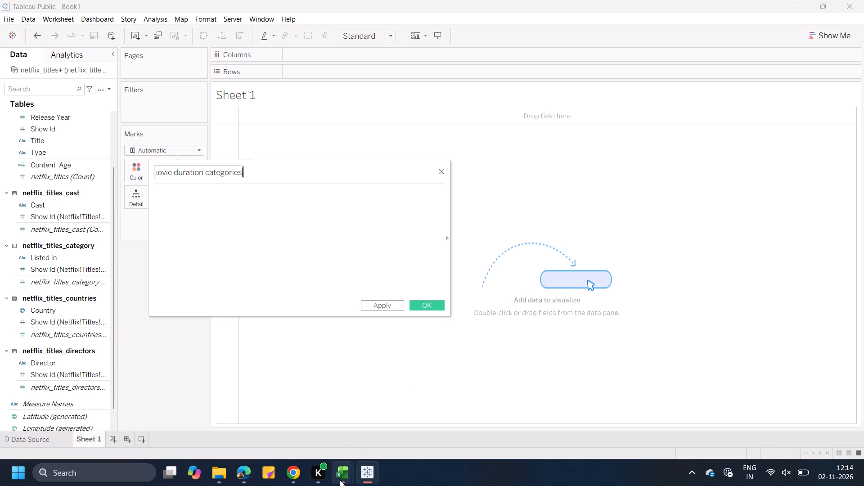
Copy the Movie Duration Category formula from ChatGPT into the movie duration categories calculation in Tableau.
click(296, 479)
scroll(487, 365, down, 3)
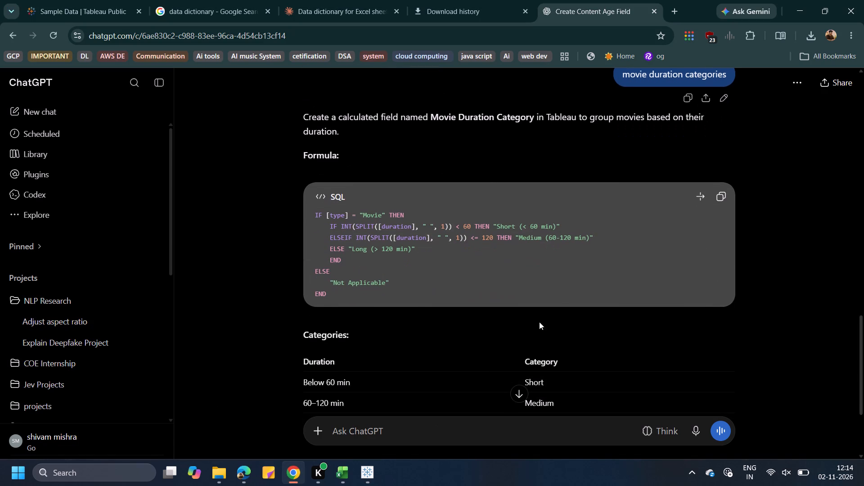
click(720, 191)
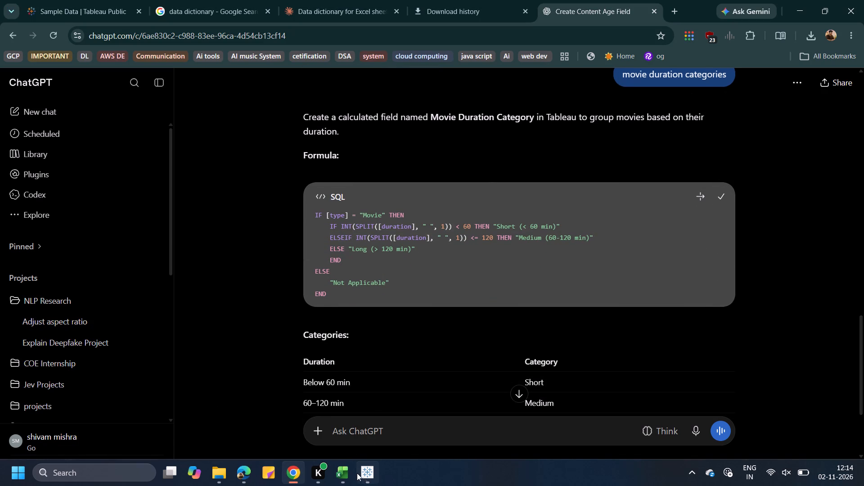
click(358, 479)
click(260, 202)
key(ctrl+v)
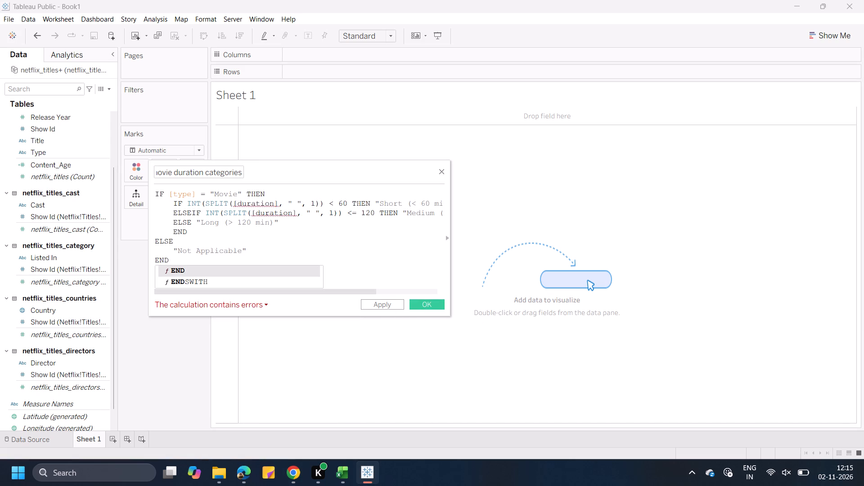
click(262, 256)
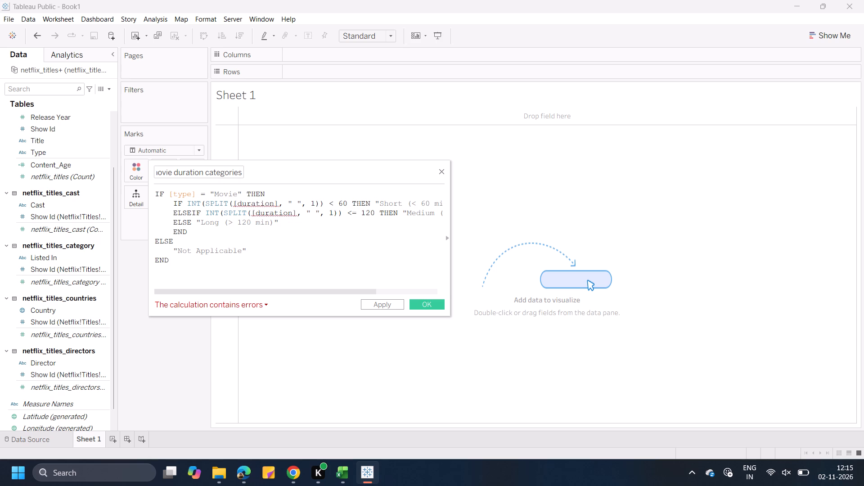
scroll(25, 193, right, 1)
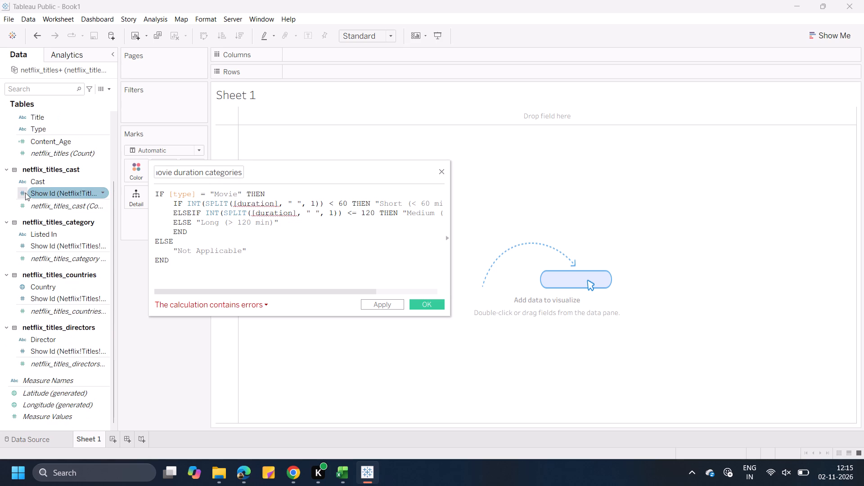
scroll(25, 193, right, 1)
scroll(86, 312, down, 1)
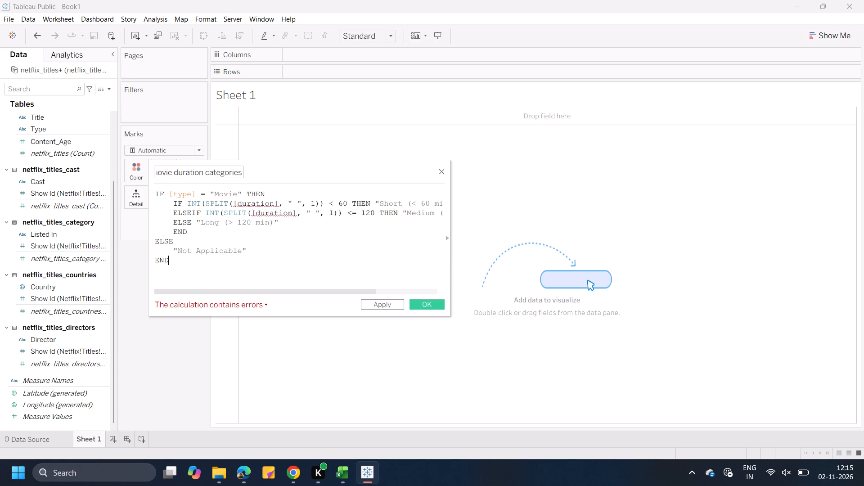
key(ctrl+alt+Print)
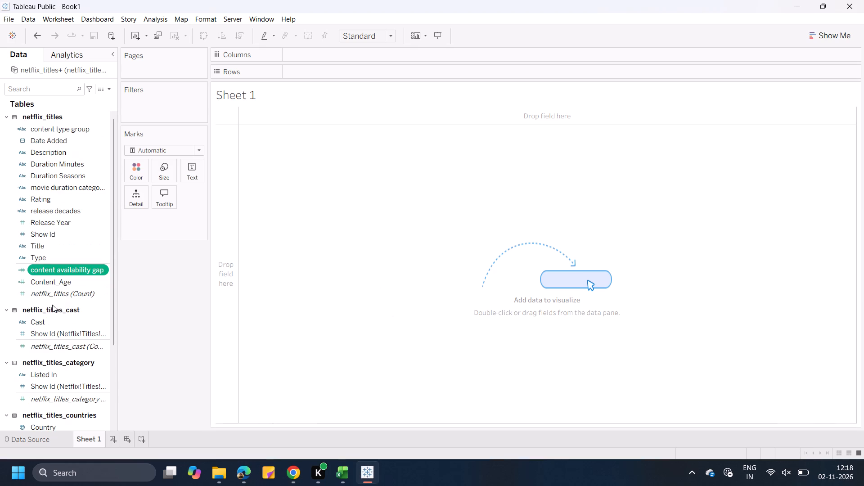
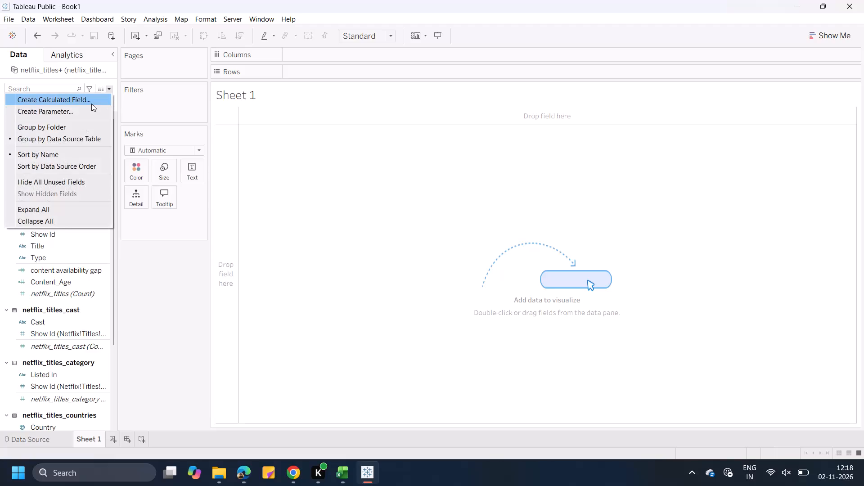
Name the new calculated field "content classification".
text(conten)
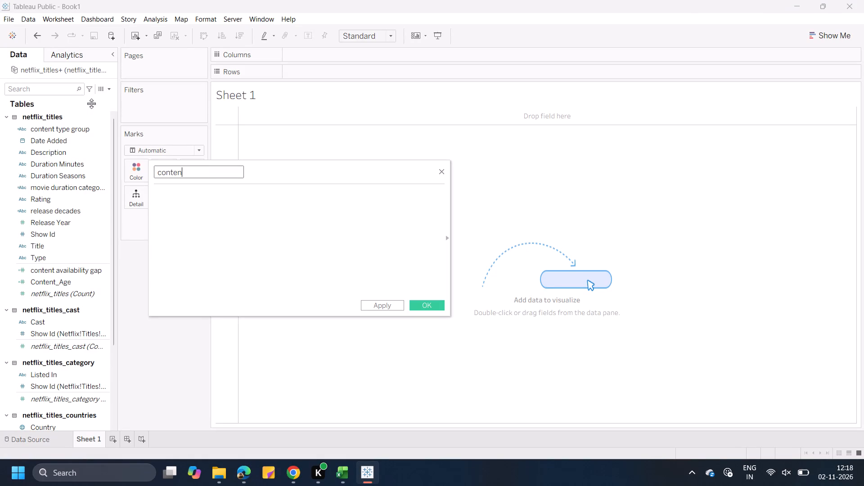
text(t calssi)
text(fication)
key(space)
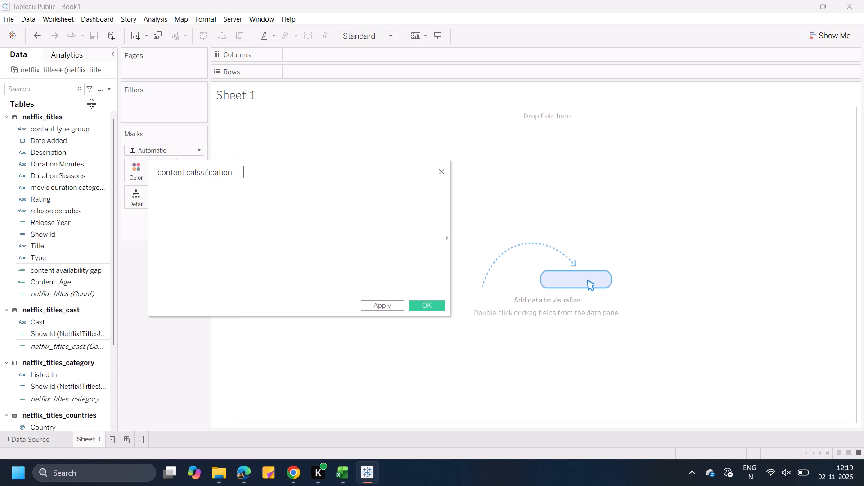
click(194, 173)
key(Right)
key(BackSpace)
key(BackSpace)
text(la)
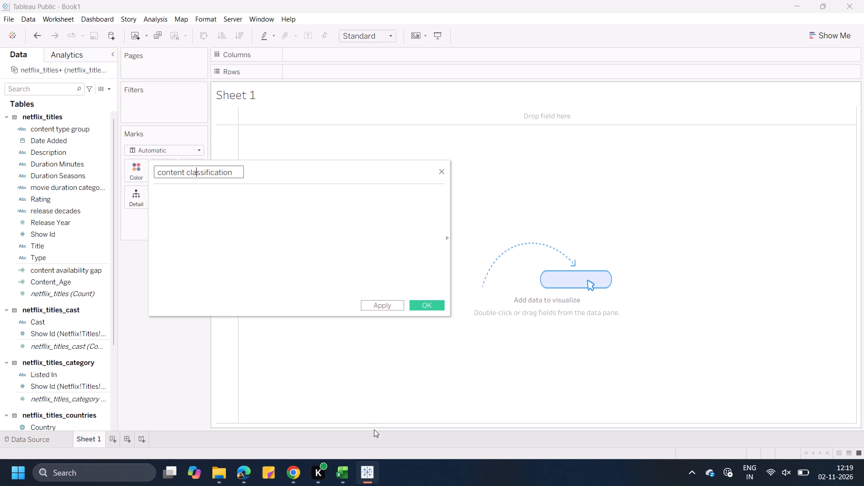
Switch to ChatGPT and send the message "content classification base on rating" in the same conversation.
click(296, 480)
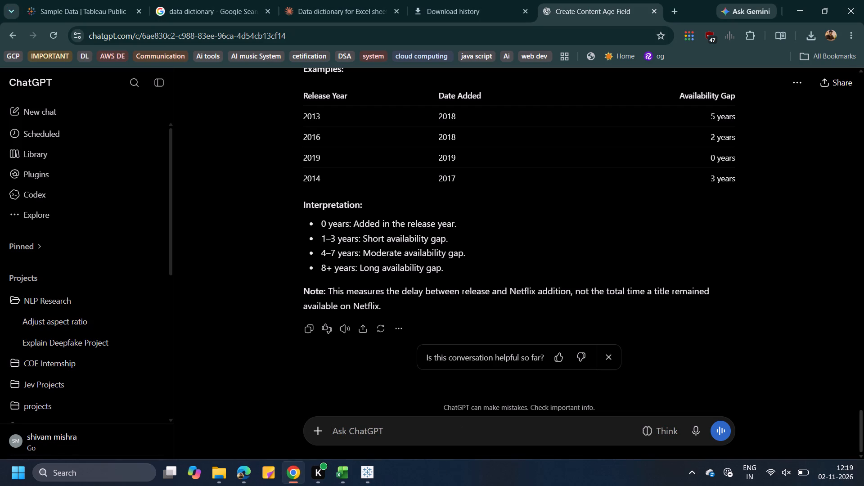
text(content classification base on)
key(space)
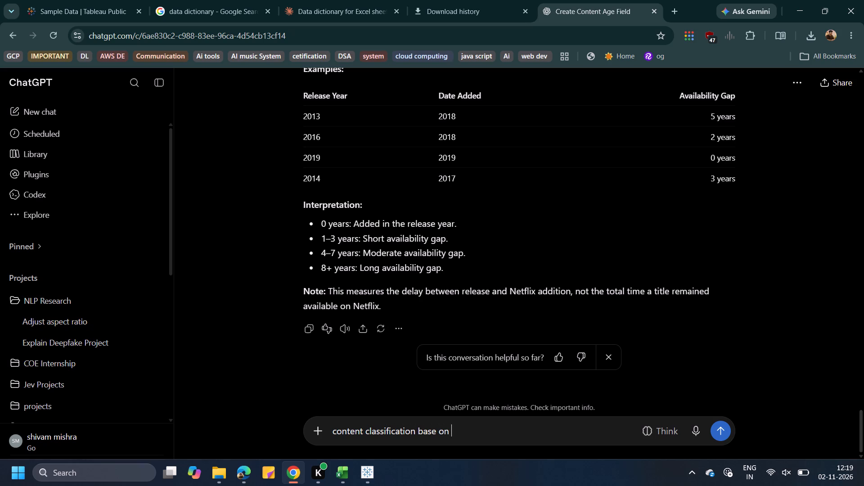
text(re)
key(BackSpace)
text(ating)
key(Return)
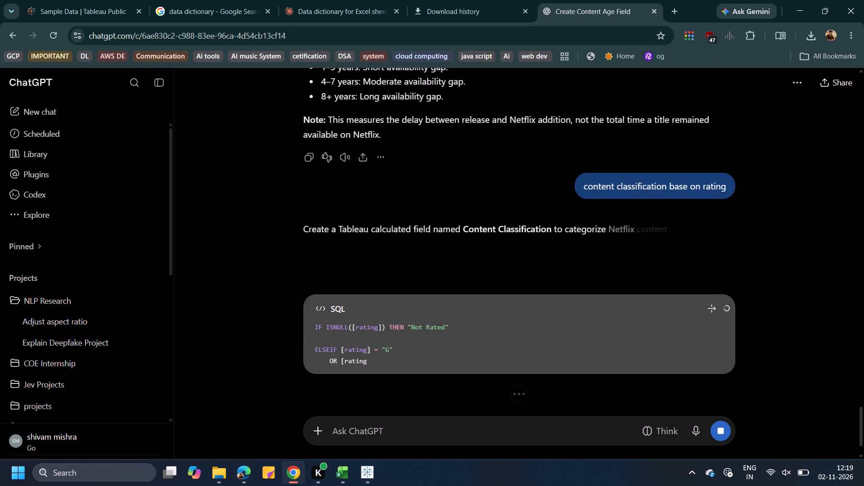
Copy ChatGPT's rating-based classification formula, paste it into the "content classification" calculation in Tableau, and save the field.
scroll(554, 337, down, 5)
scroll(554, 337, up, 1)
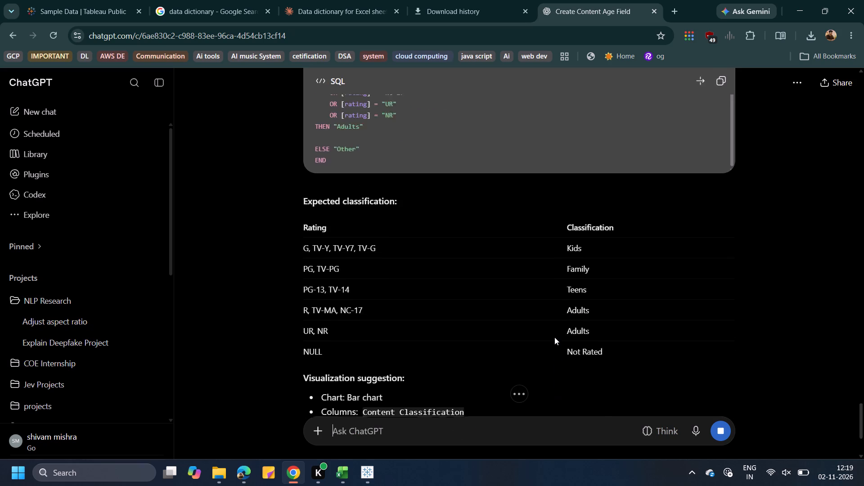
scroll(554, 337, up, 2)
click(718, 151)
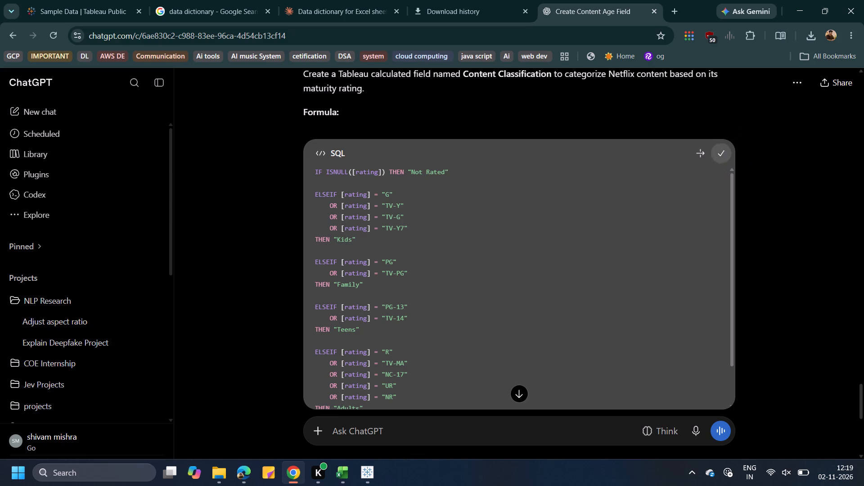
click(367, 472)
click(233, 218)
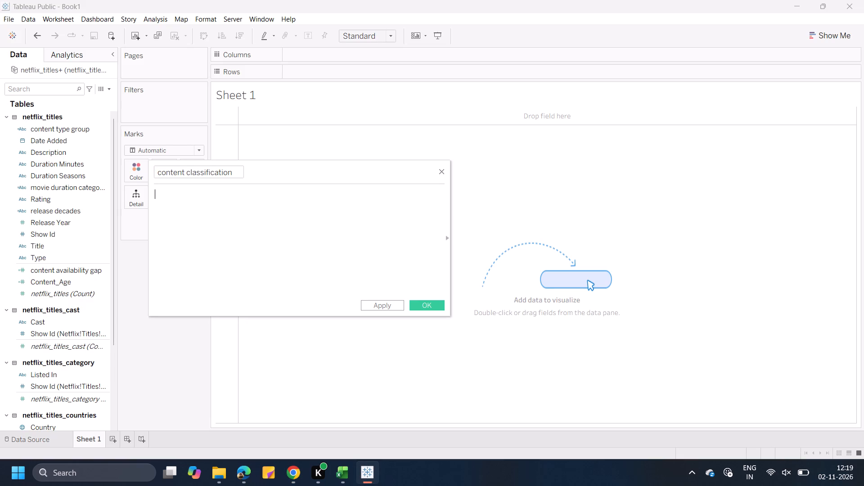
key(ctrl+v)
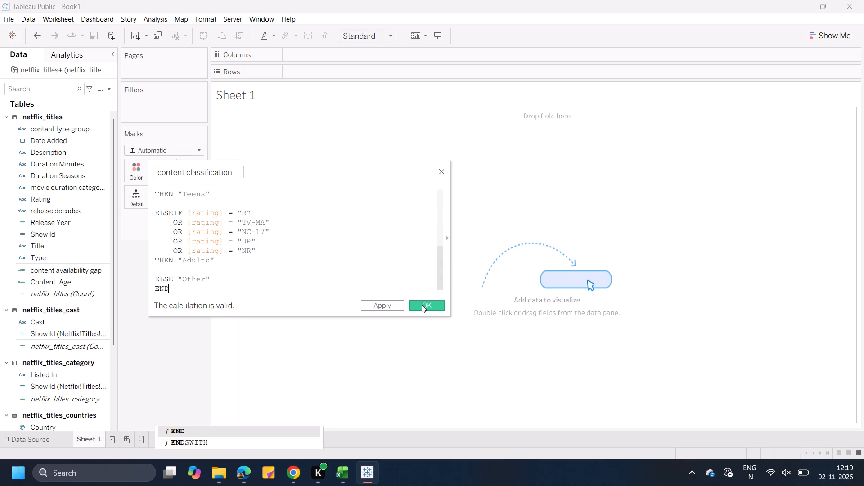
click(422, 306)
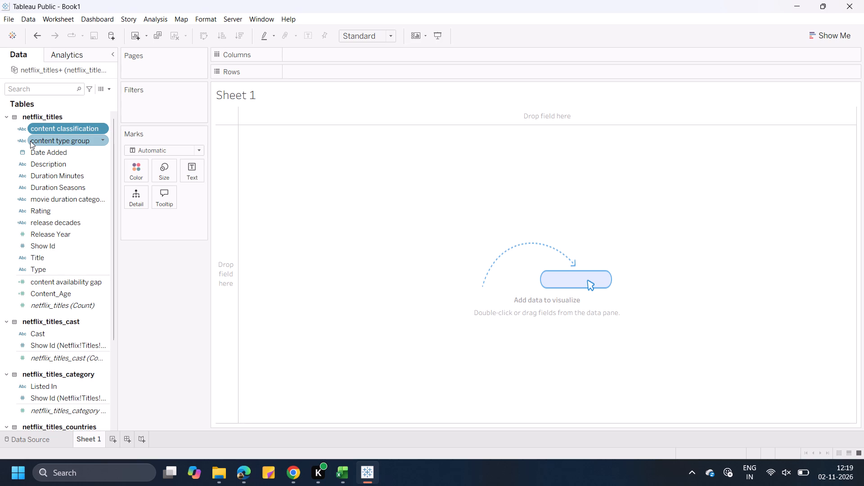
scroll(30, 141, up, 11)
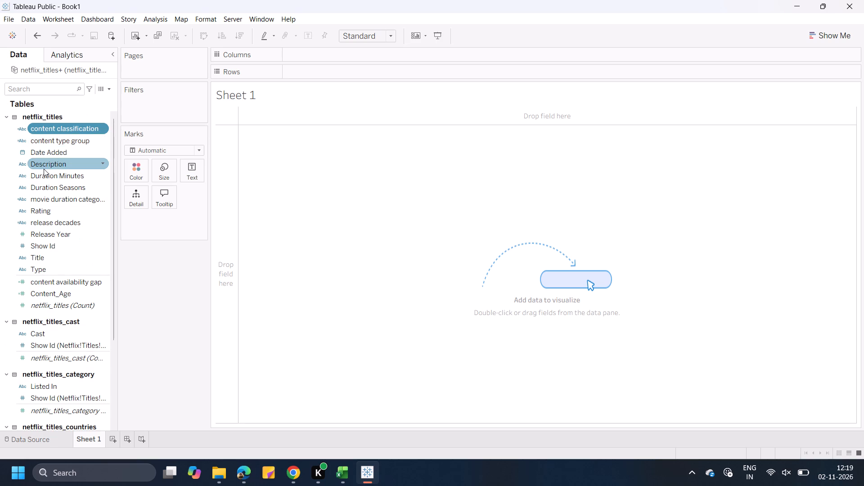
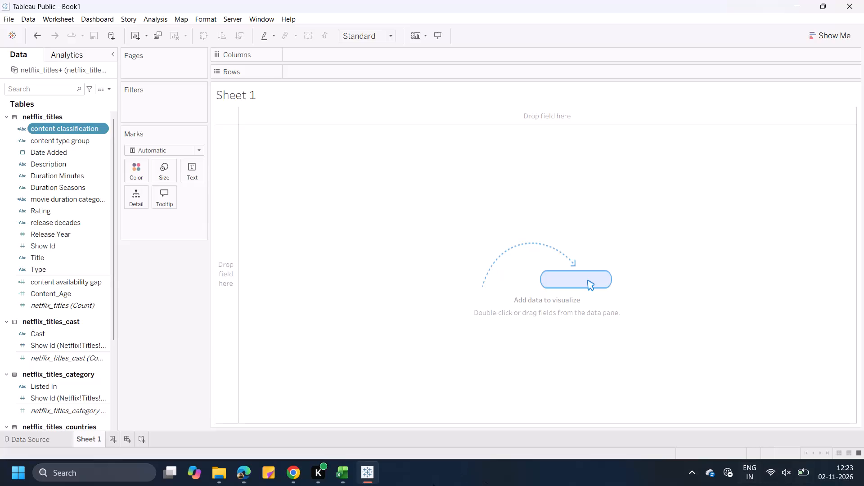
Switch to the netflix_titles workbook in Excel to check the column headings on Sheet1.
click(342, 474)
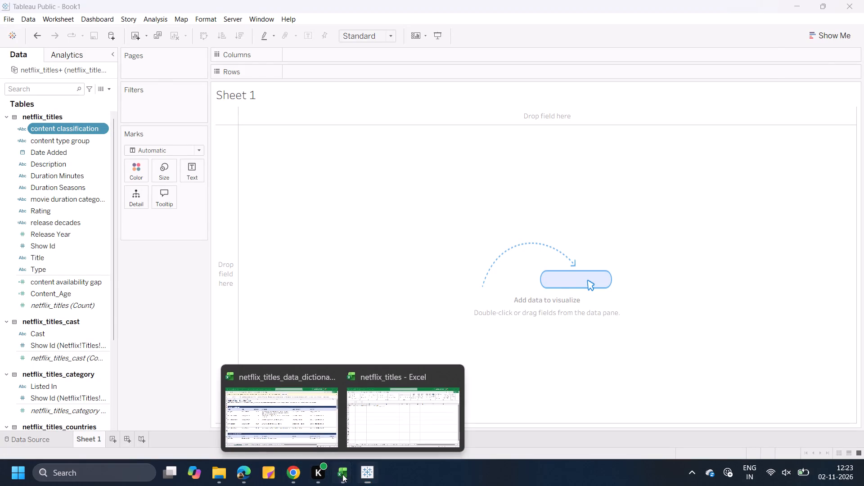
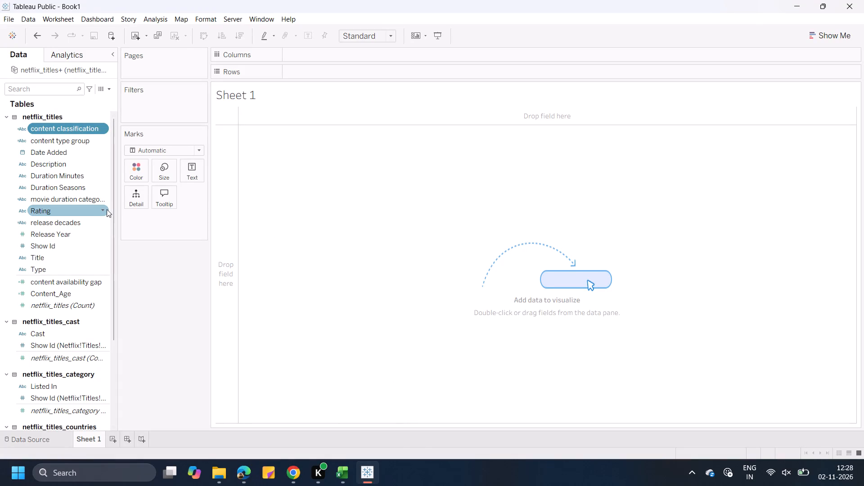
Lay out Sheet 1 with content classification as columns and content type group as rows.
scroll(67, 124, up, 3)
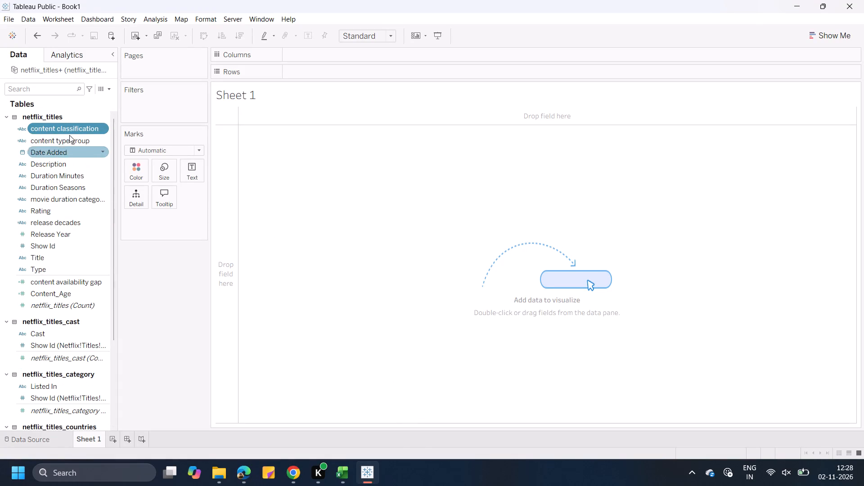
drag(67, 128, 330, 67)
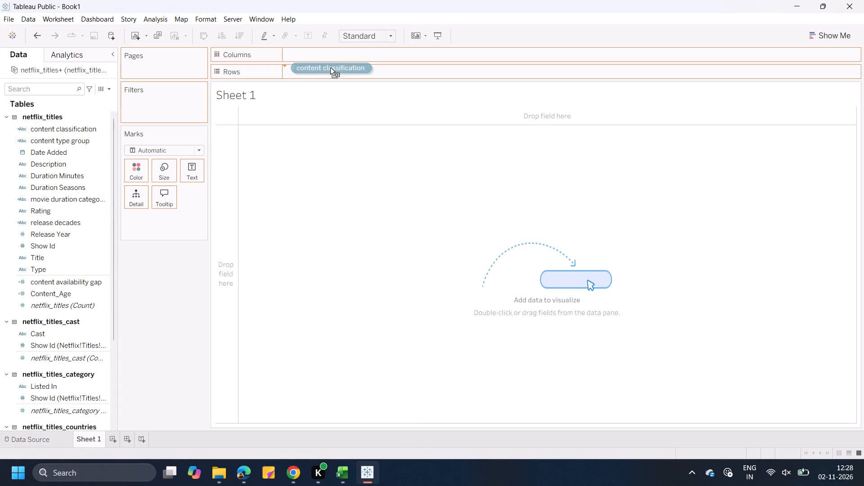
drag(330, 67, 332, 57)
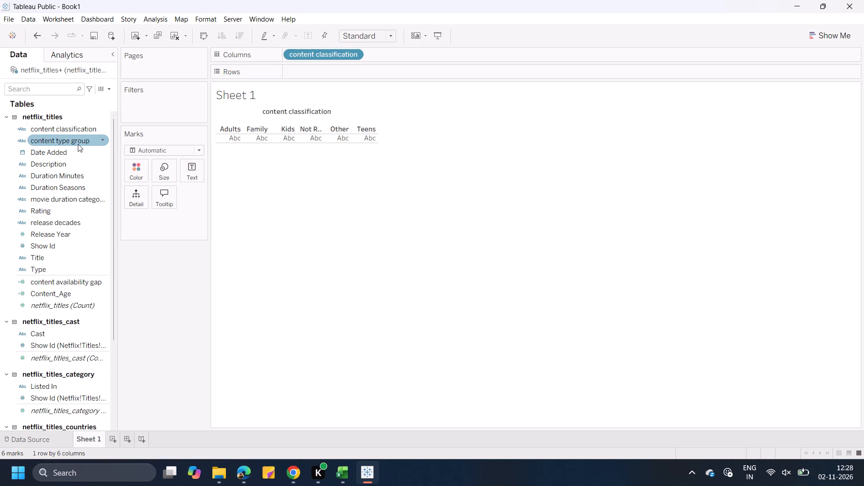
drag(78, 144, 339, 79)
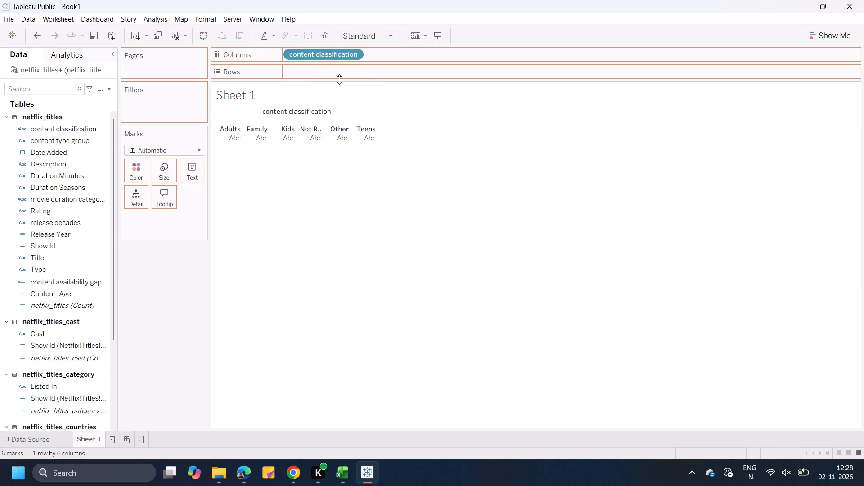
drag(80, 143, 337, 74)
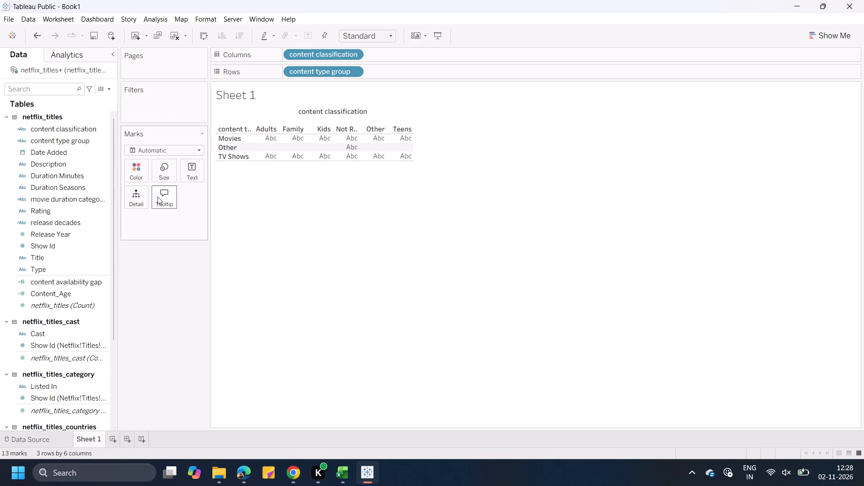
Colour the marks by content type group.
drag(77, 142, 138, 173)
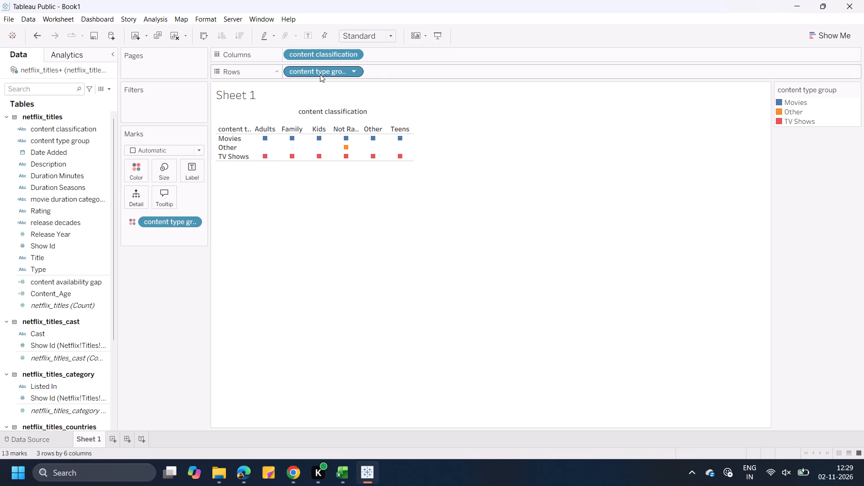
Move content type group from the rows to the columns, after content classification.
drag(320, 74, 408, 58)
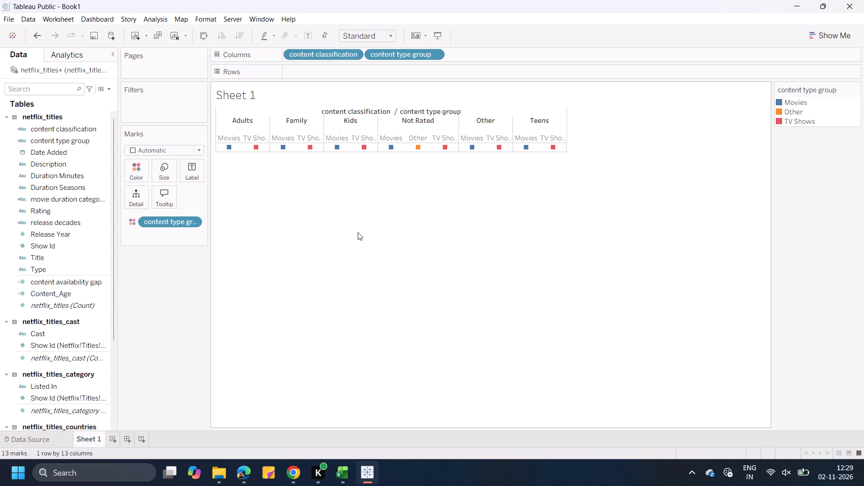
Replace content type group with movie duration categories as the field that colours the marks.
drag(156, 219, 46, 131)
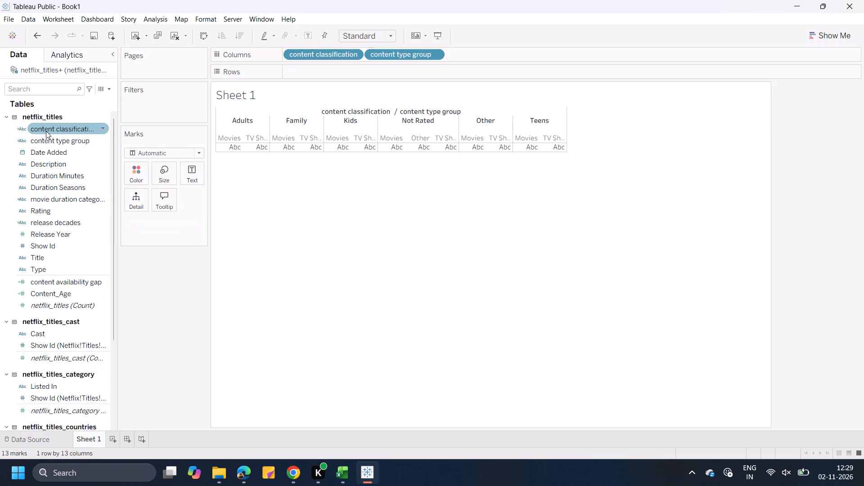
scroll(81, 138, up, 1)
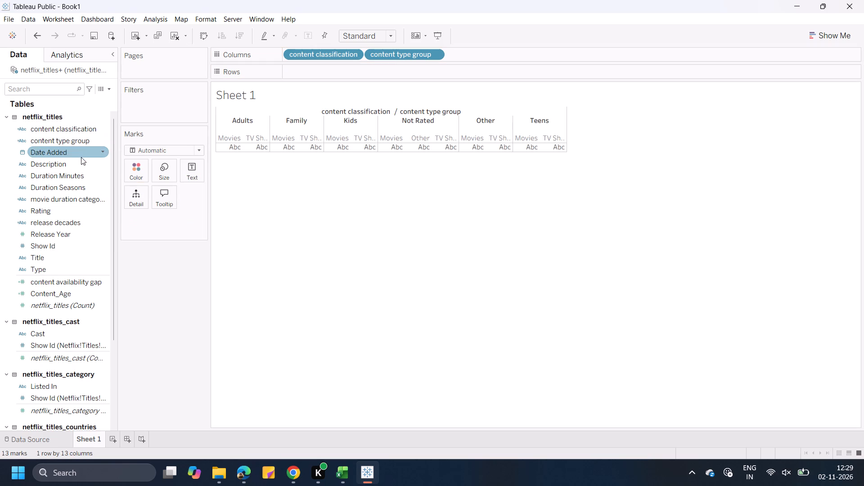
scroll(81, 157, up, 1)
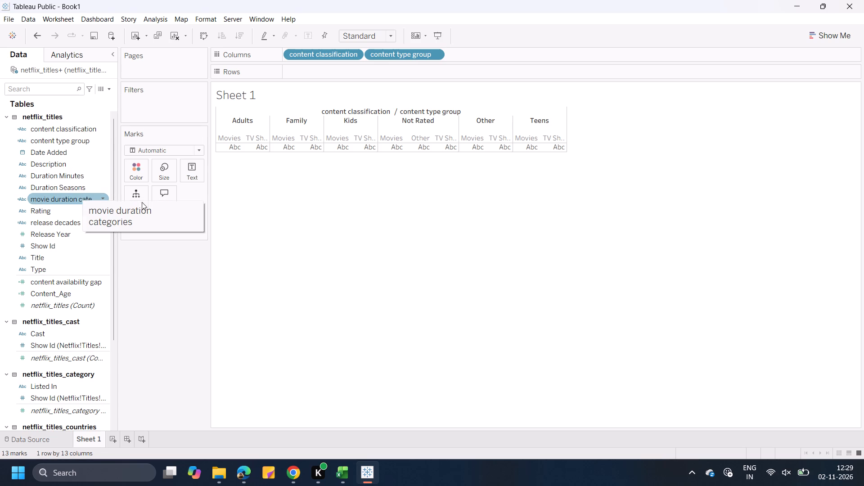
drag(87, 195, 135, 172)
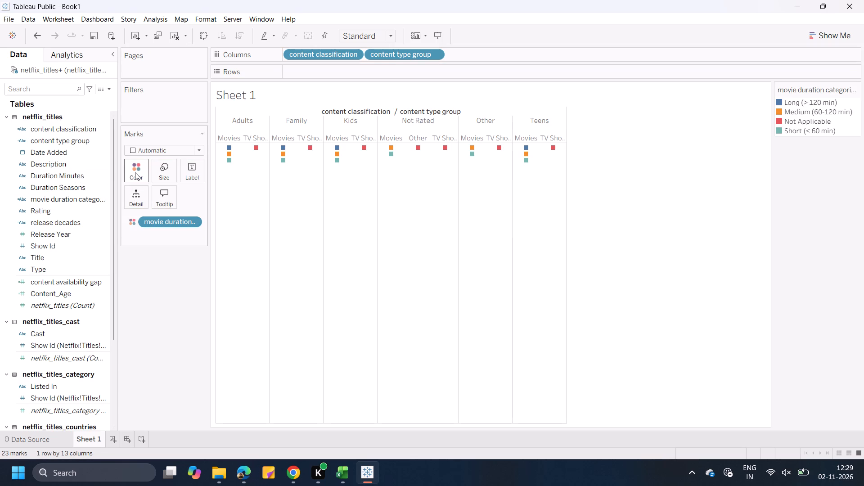